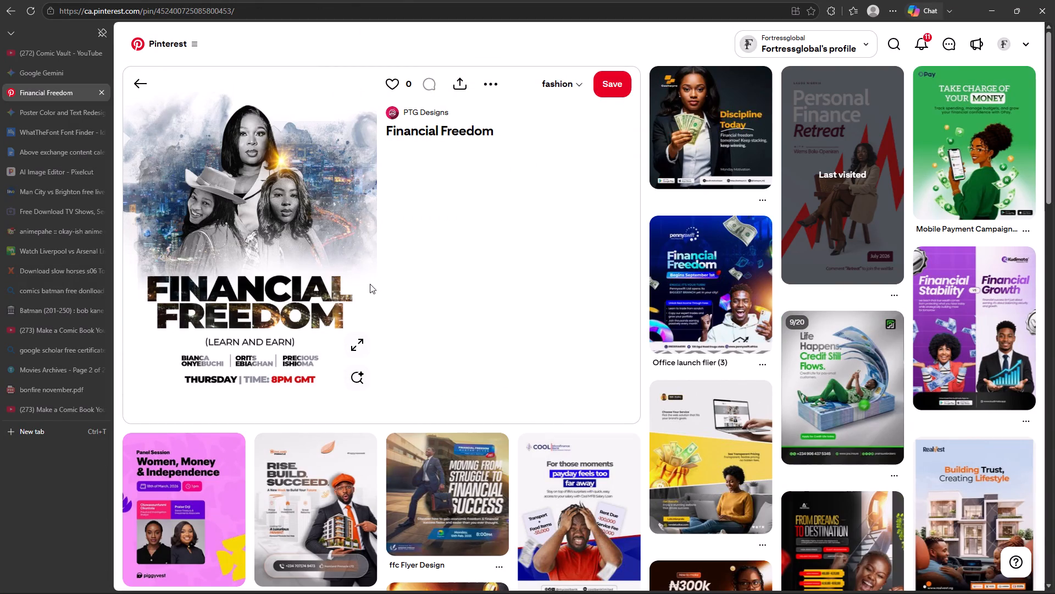
Open the "Discipline Today" pin of the woman holding dollar bills and copy its image.
left_click(726, 123)
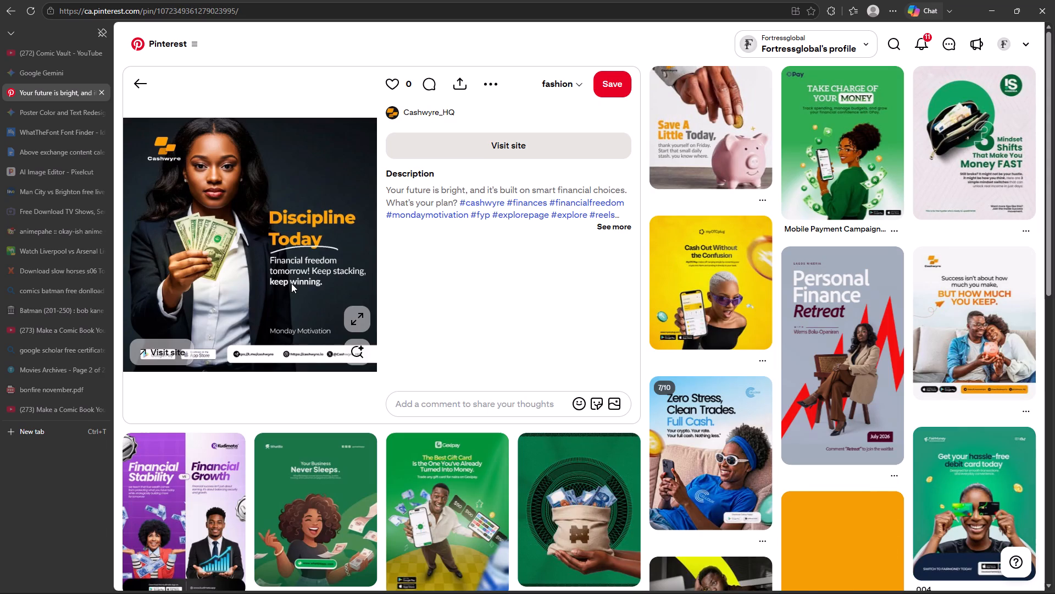
right_click(255, 262)
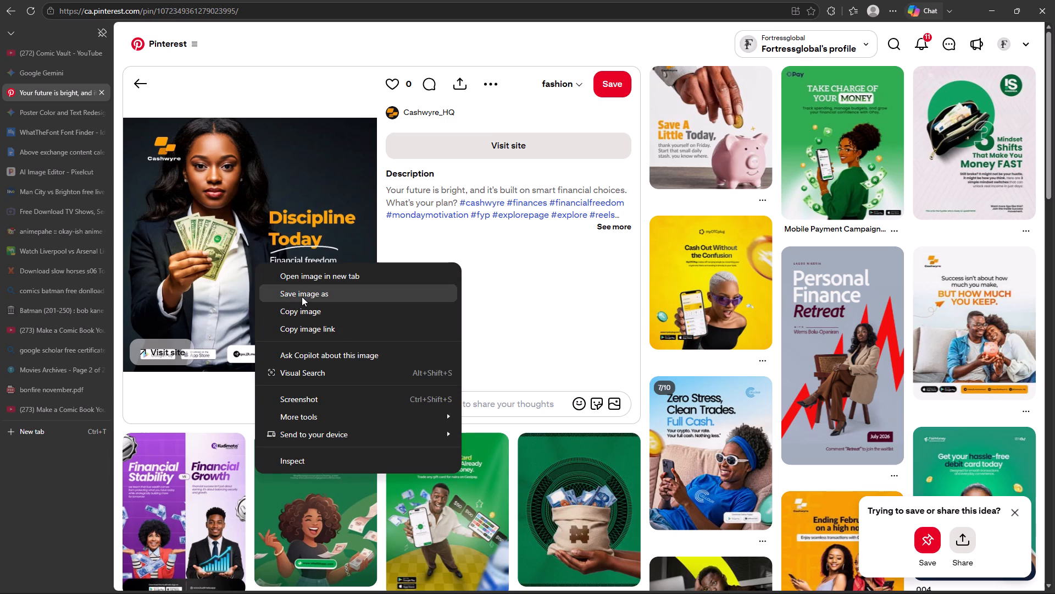
left_click(306, 311)
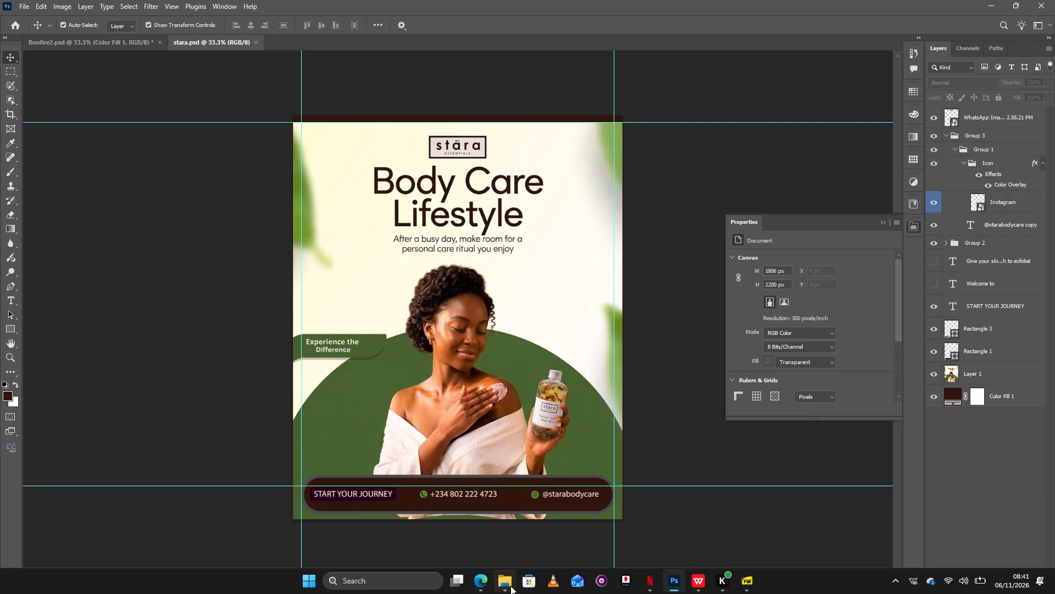
Switch to File Explorer and open the speakforher PSD from the WORK folder in Photoshop.
left_click(510, 586)
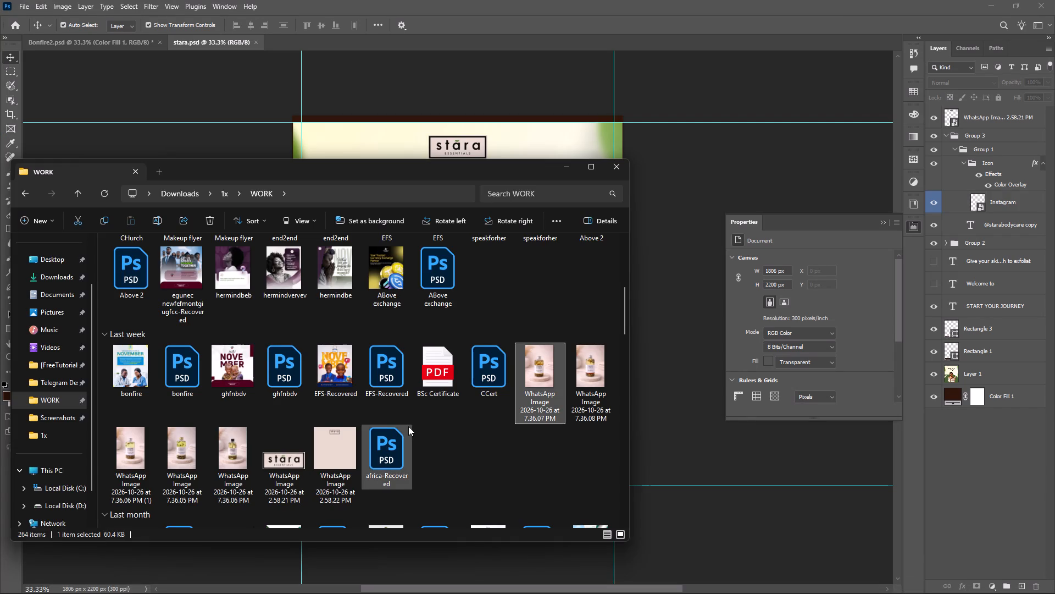
scroll(427, 426, "down", 1)
scroll(427, 426, "up", 1)
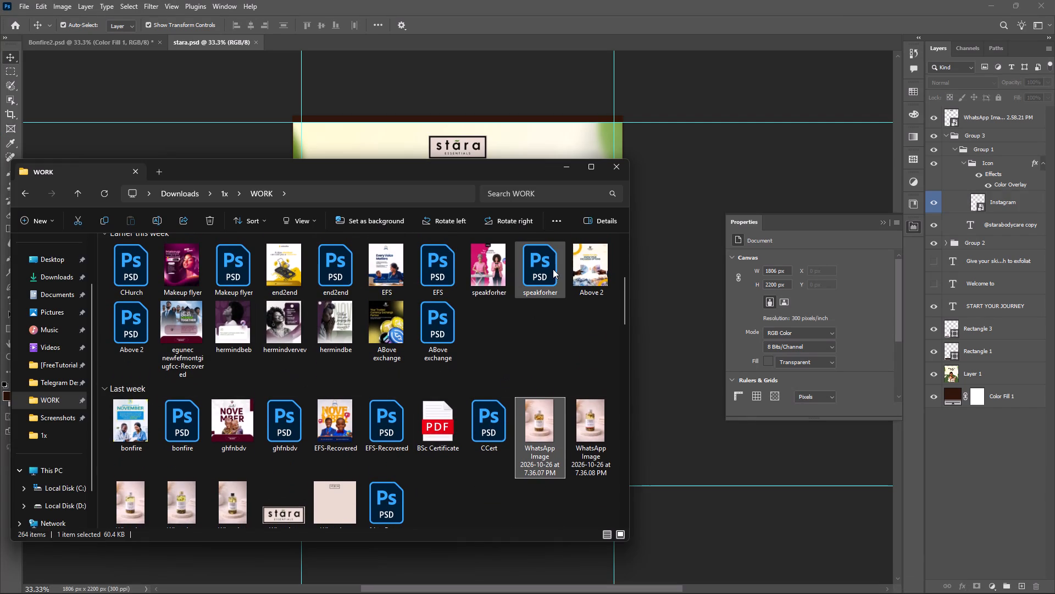
double_click(538, 269)
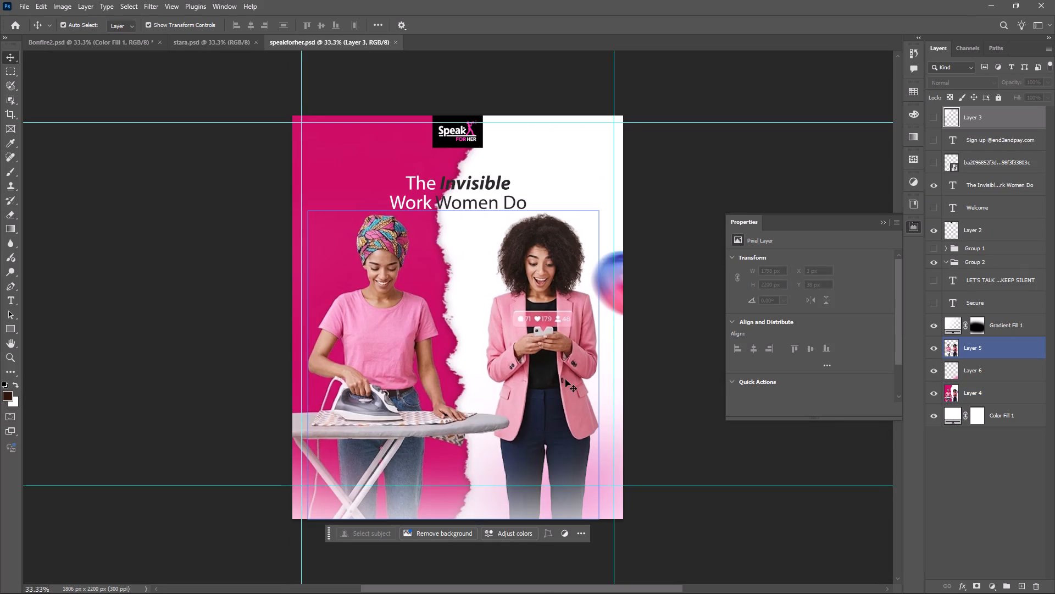
Return to Pinterest, open the related "AI stock image" pin of a woman holding a phone and cash, and copy its image.
key("alt+Tab")
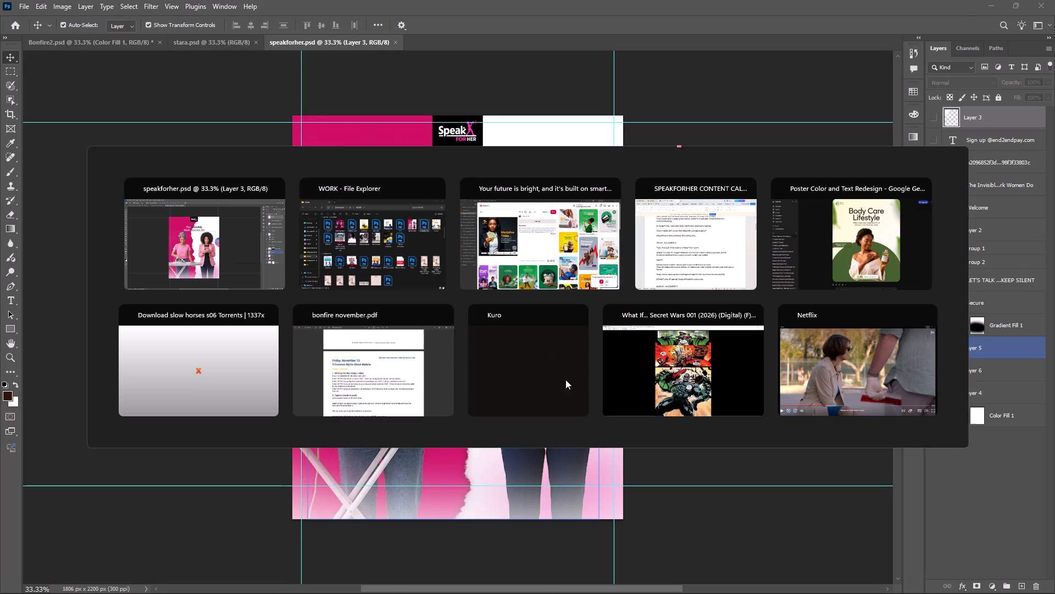
key("alt+Tab")
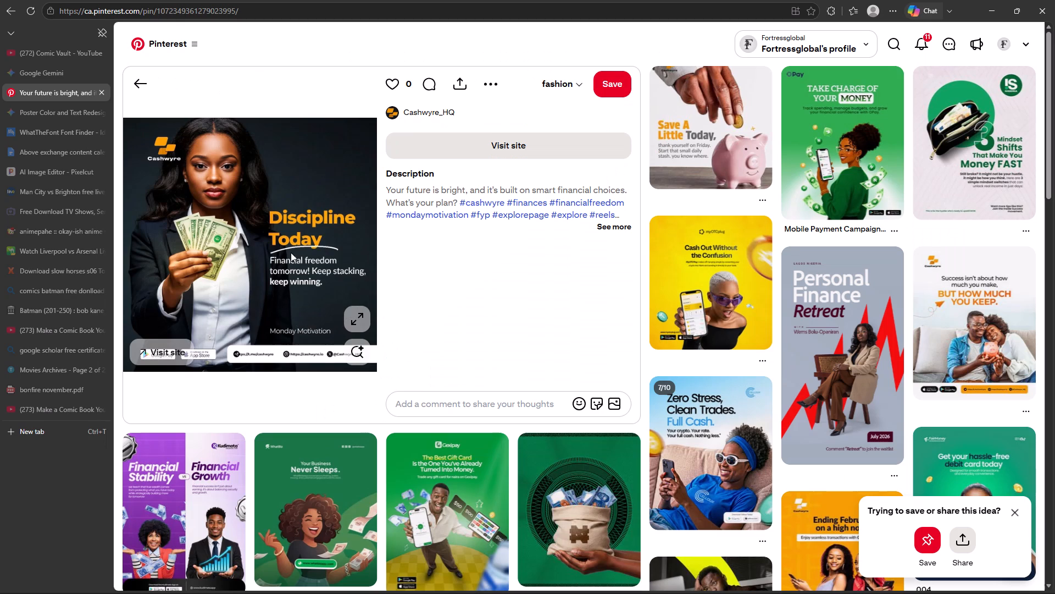
scroll(291, 252, "down", 5)
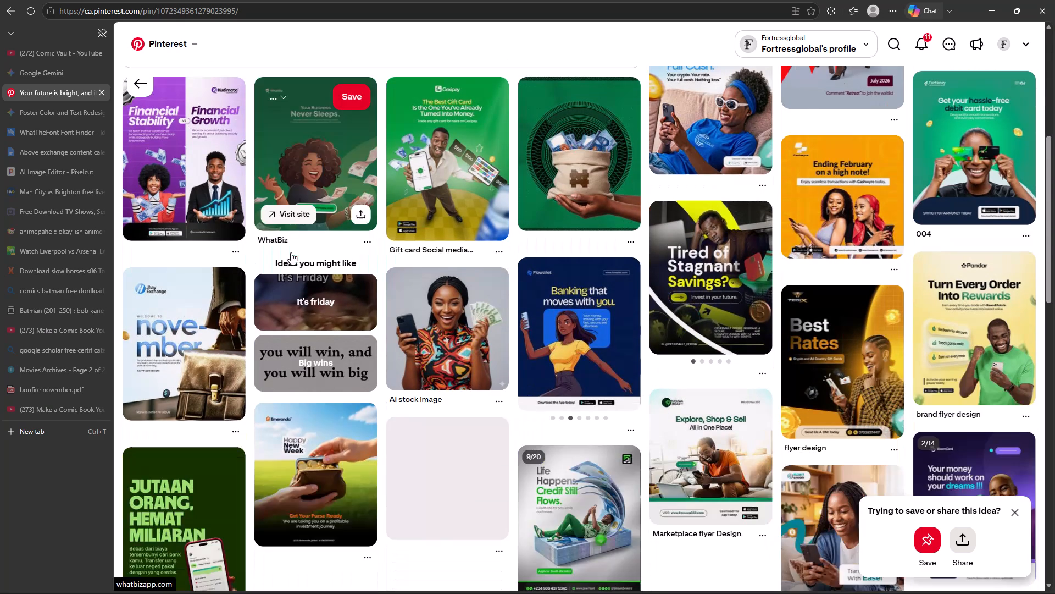
scroll(291, 252, "down", 1)
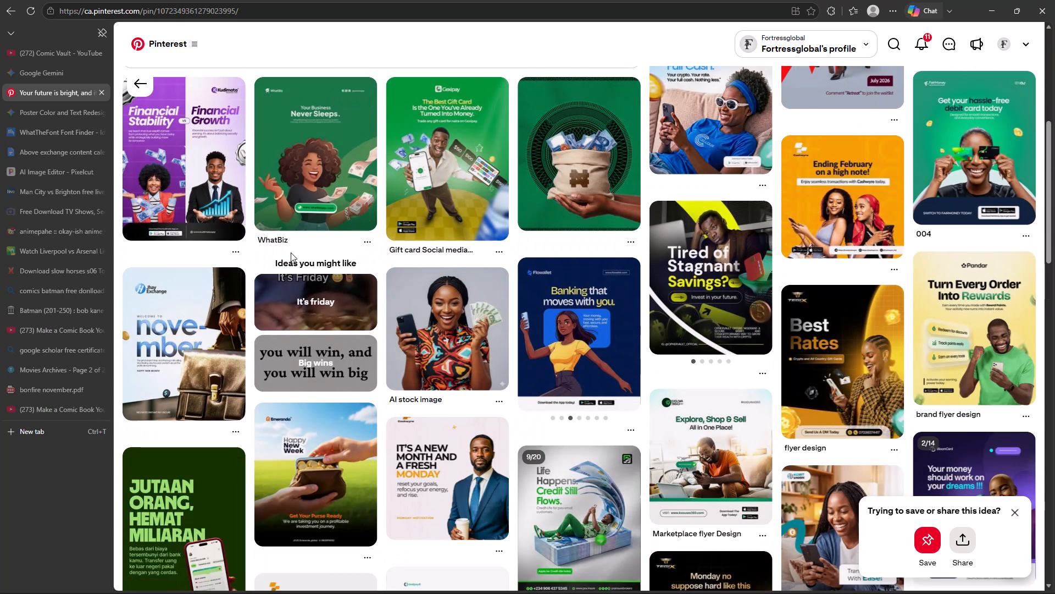
left_click(440, 328)
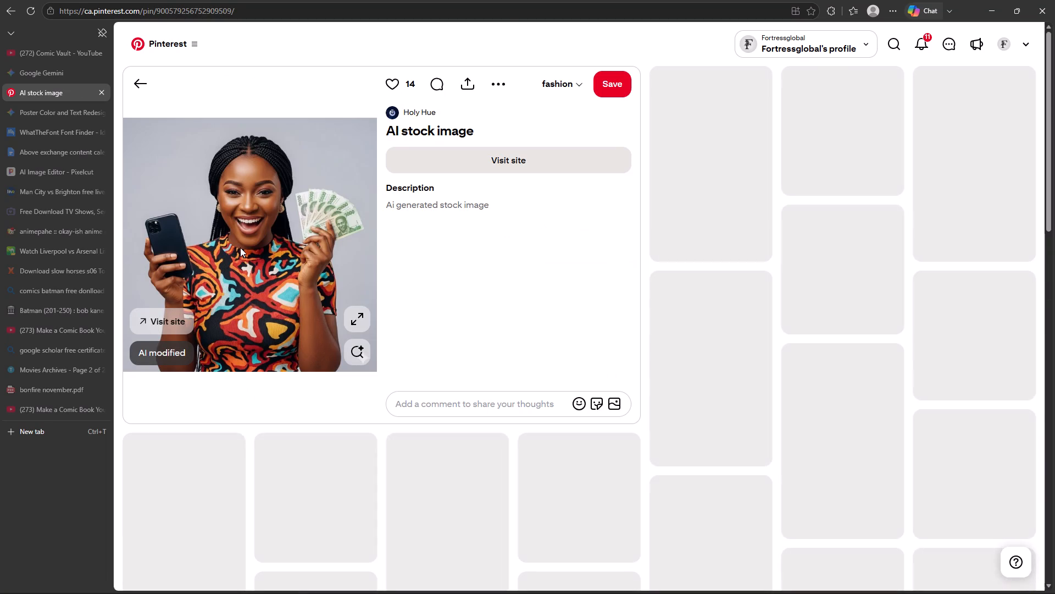
right_click(240, 248)
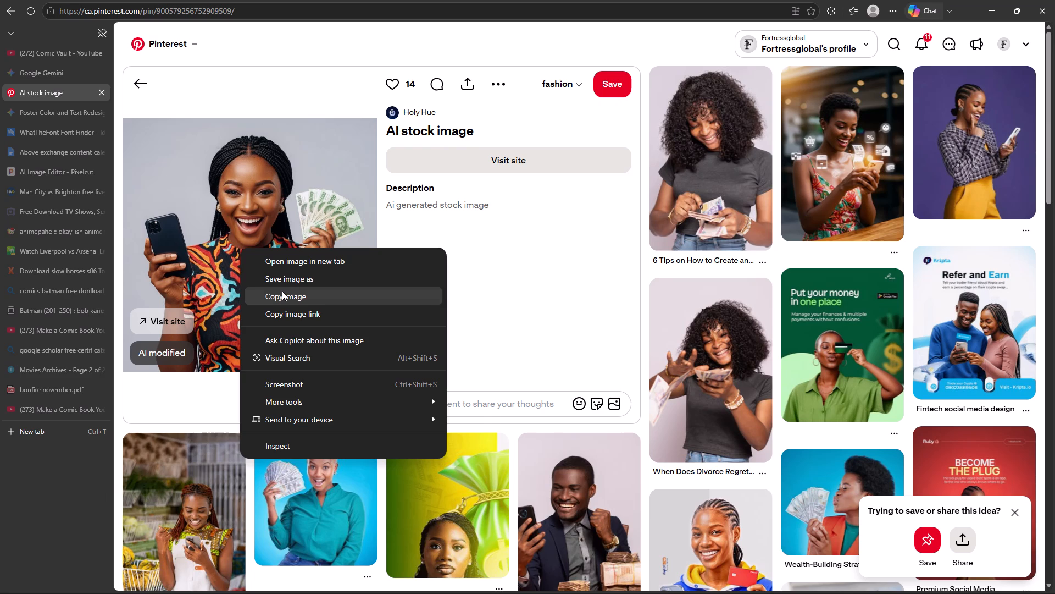
left_click(282, 291)
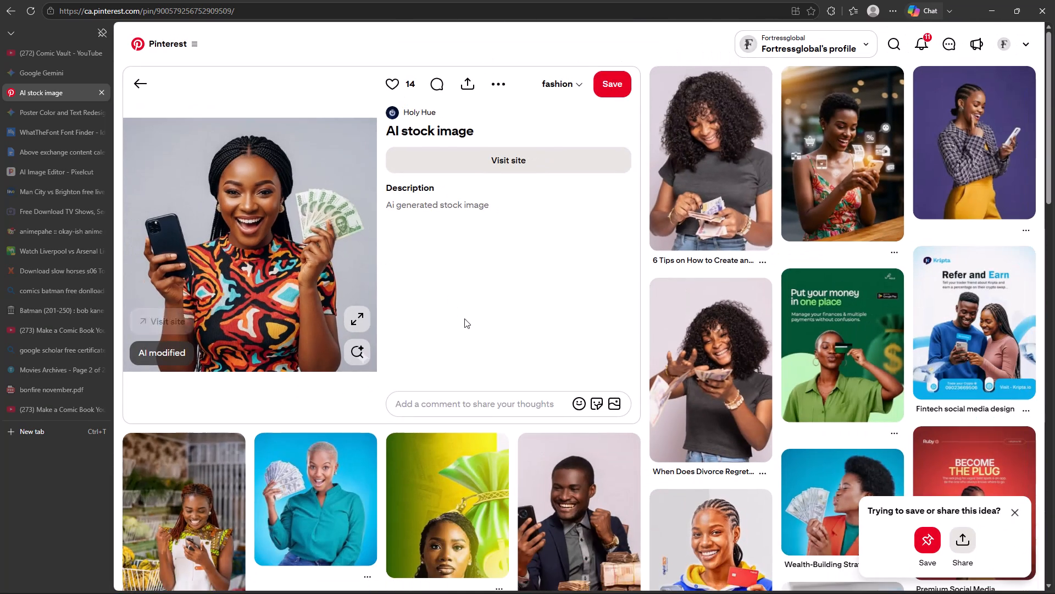
Examine the related money-themed pins, including the woman with a bag of cash, and go back to the search results.
scroll(464, 318, "down", 6)
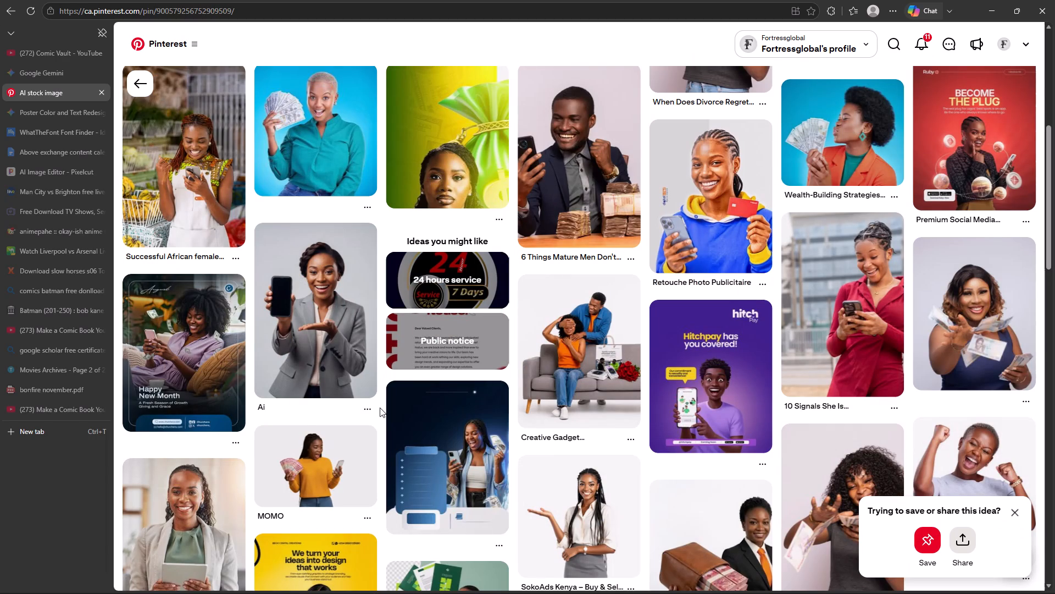
scroll(380, 408, "down", 2)
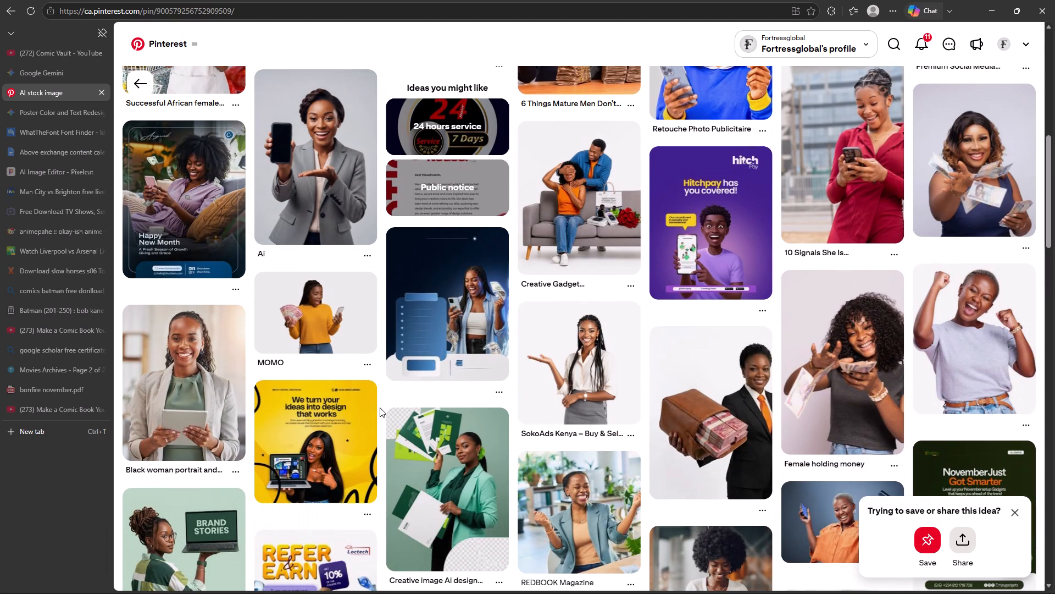
left_click(719, 411)
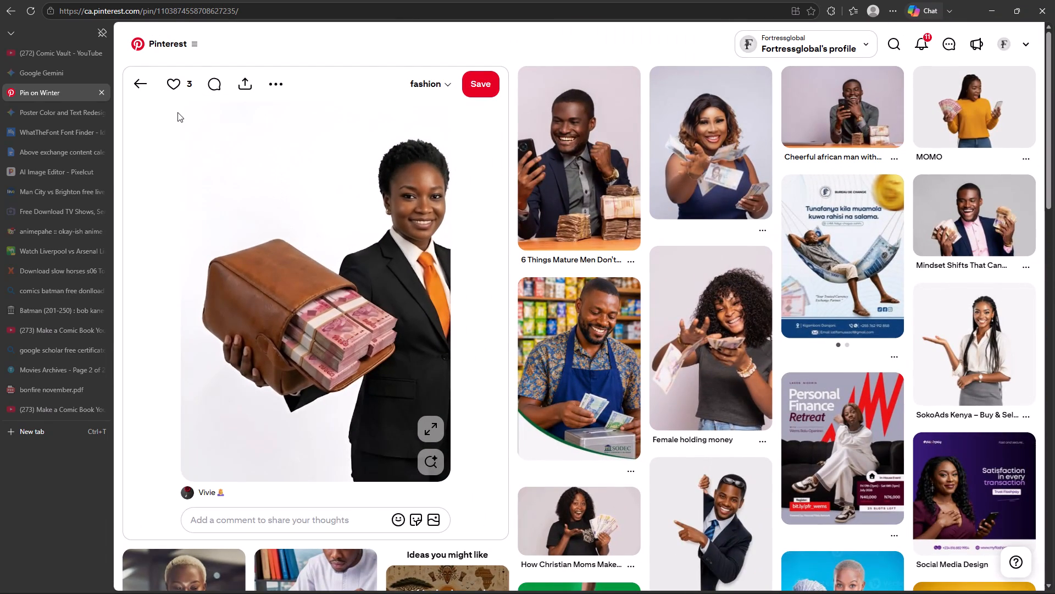
left_click(138, 89)
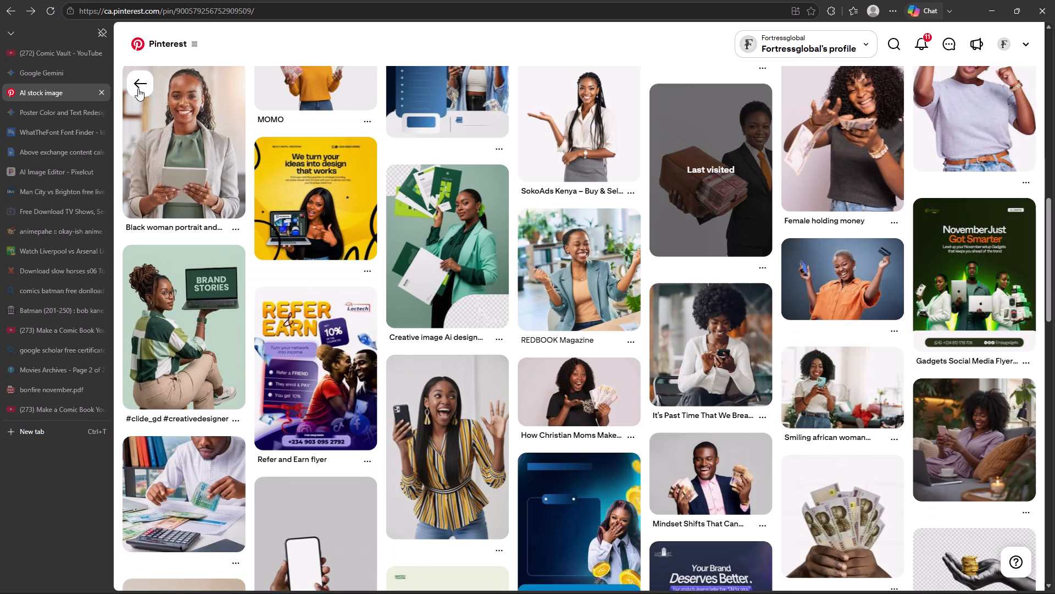
scroll(226, 208, "up", 8)
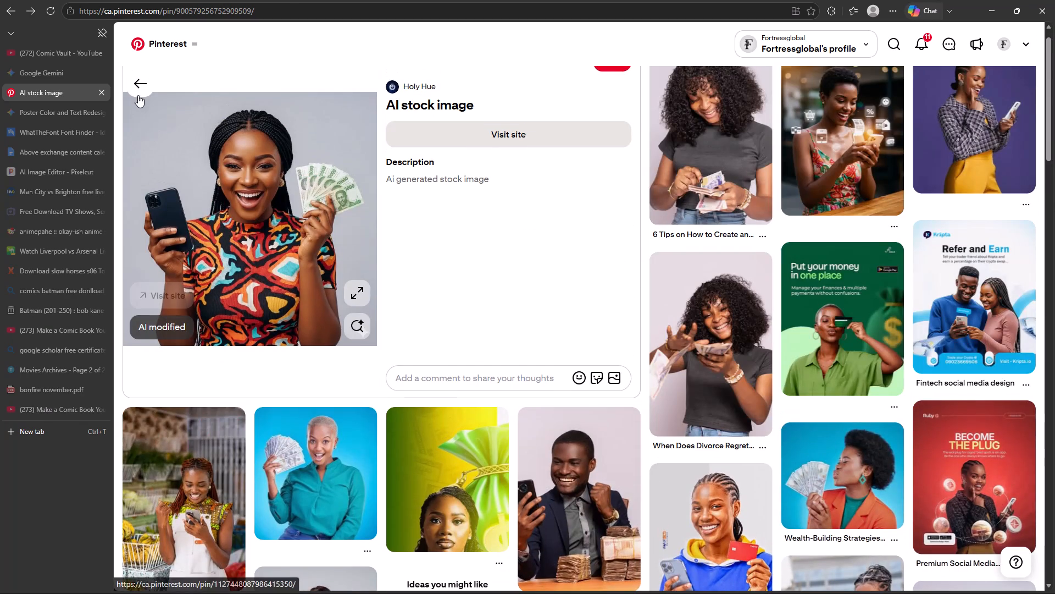
left_click(138, 90)
scroll(542, 276, "up", 5)
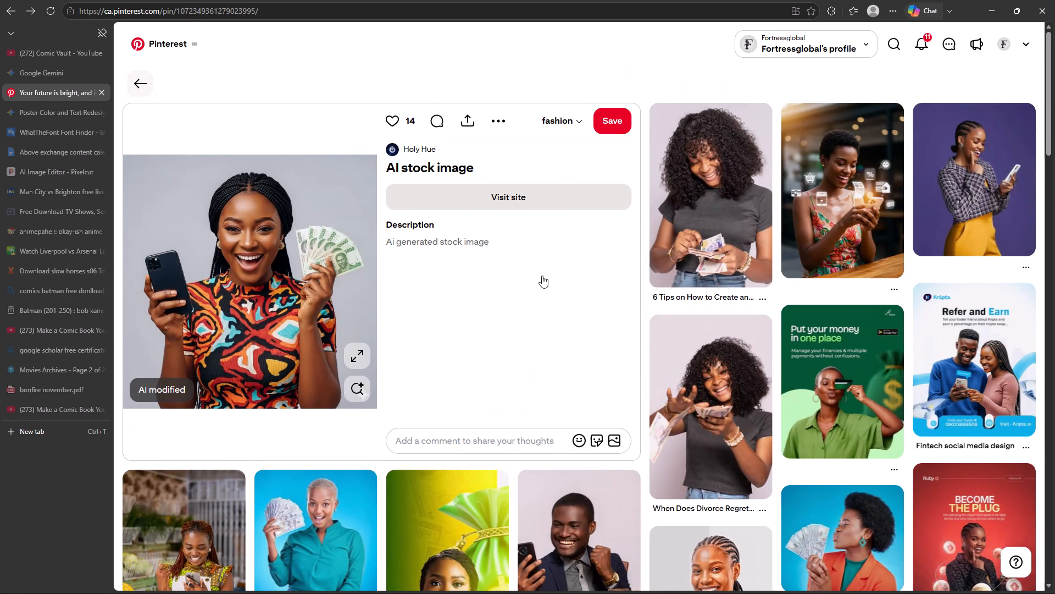
scroll(542, 276, "up", 6)
left_click(143, 90)
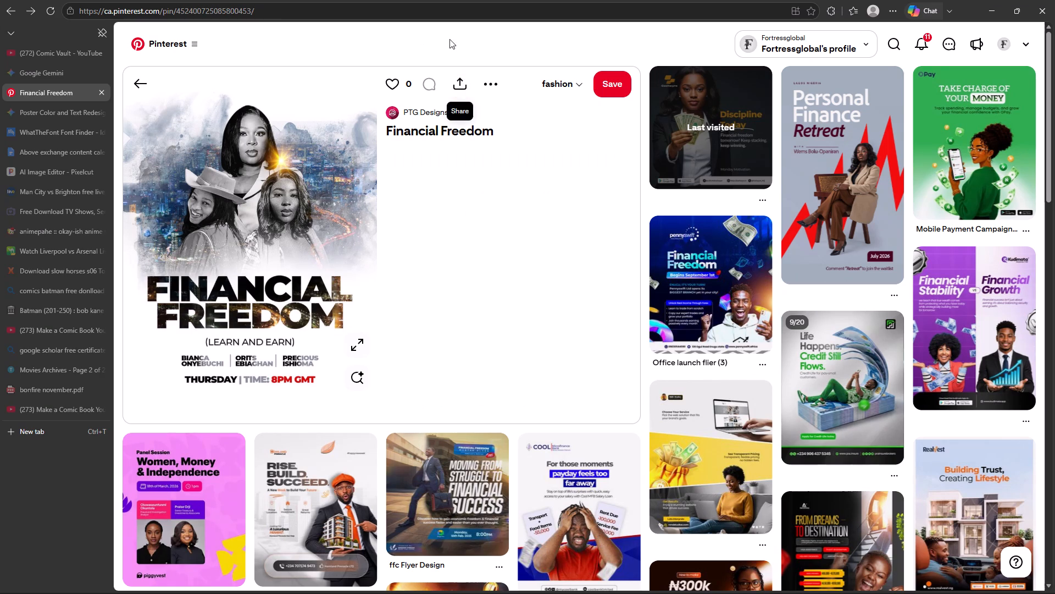
left_click(141, 84)
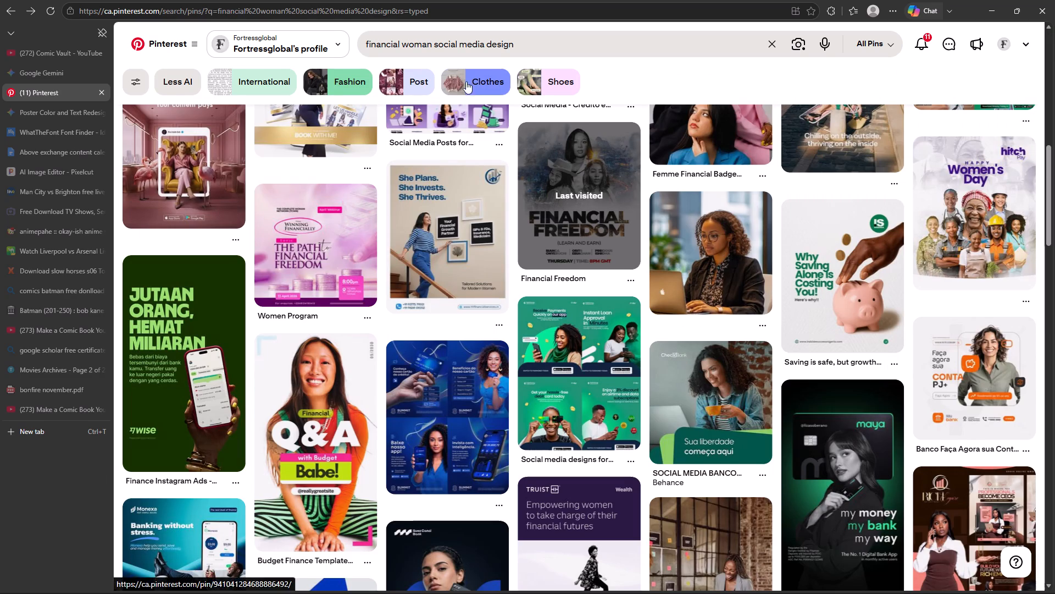
Change the Pinterest search to "financial independence social media design" and run it.
left_click(433, 48)
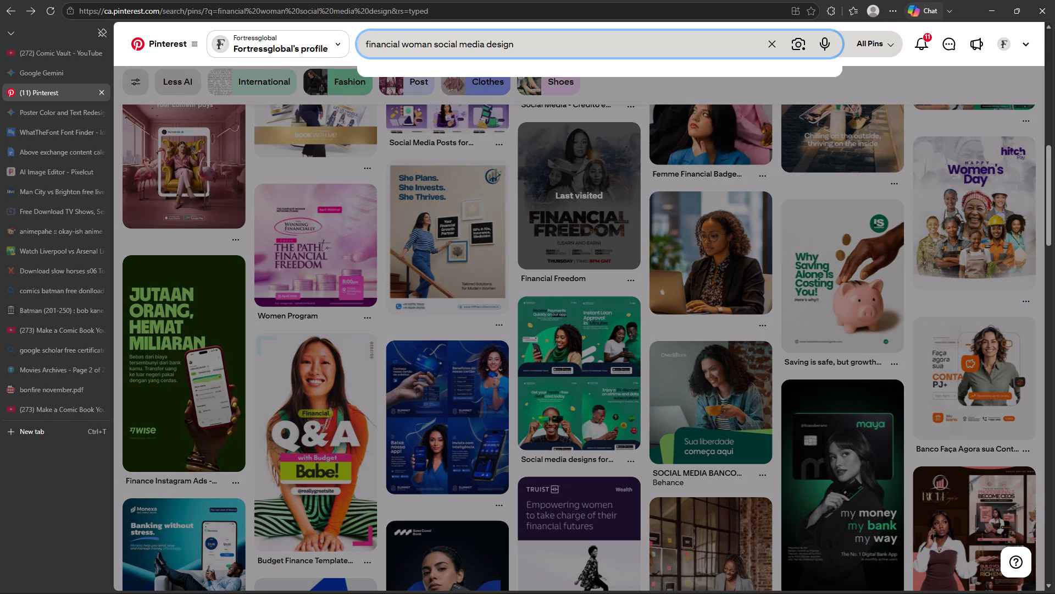
key("BackSpace")
right_click_drag(433, 48, 412, 46)
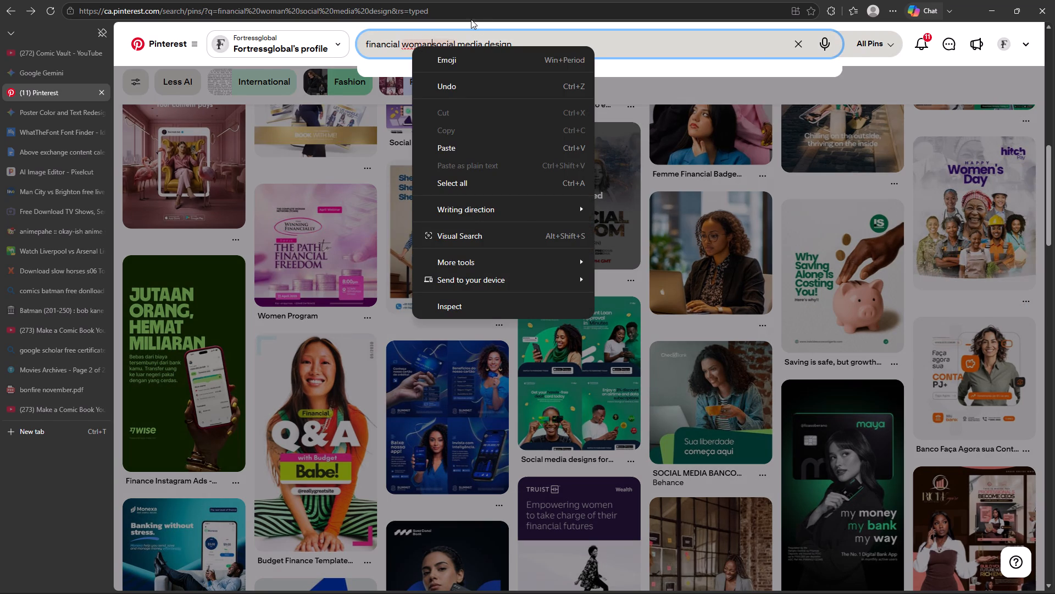
left_click(433, 42)
key("BackSpace")
key("BackSpace")
key("BackSpace")
key("BackSpace")
key("BackSpace")
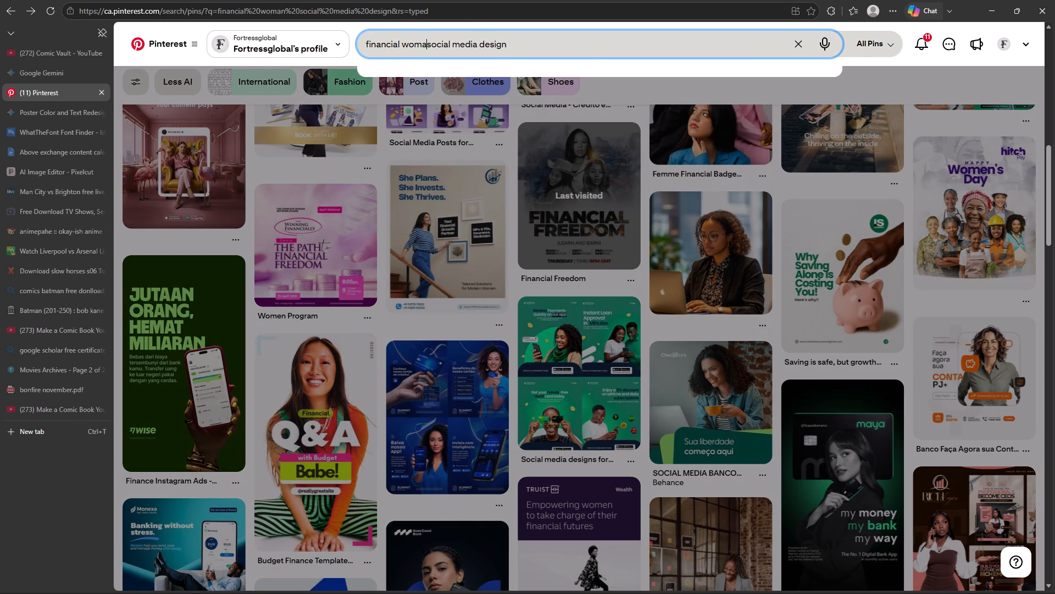
type("ind")
type("epende")
type("nce")
key("space")
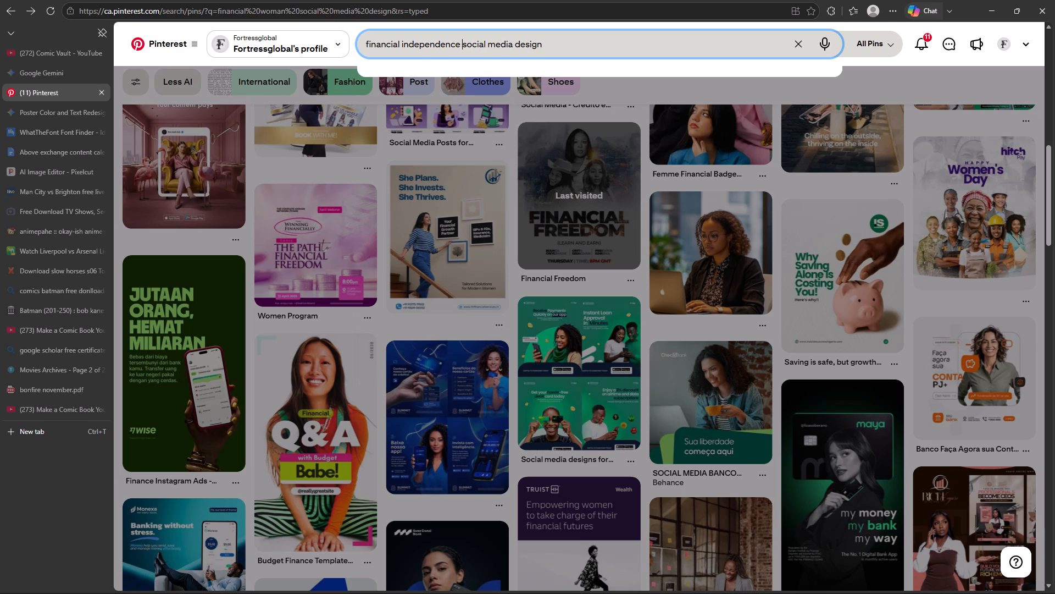
key("Return")
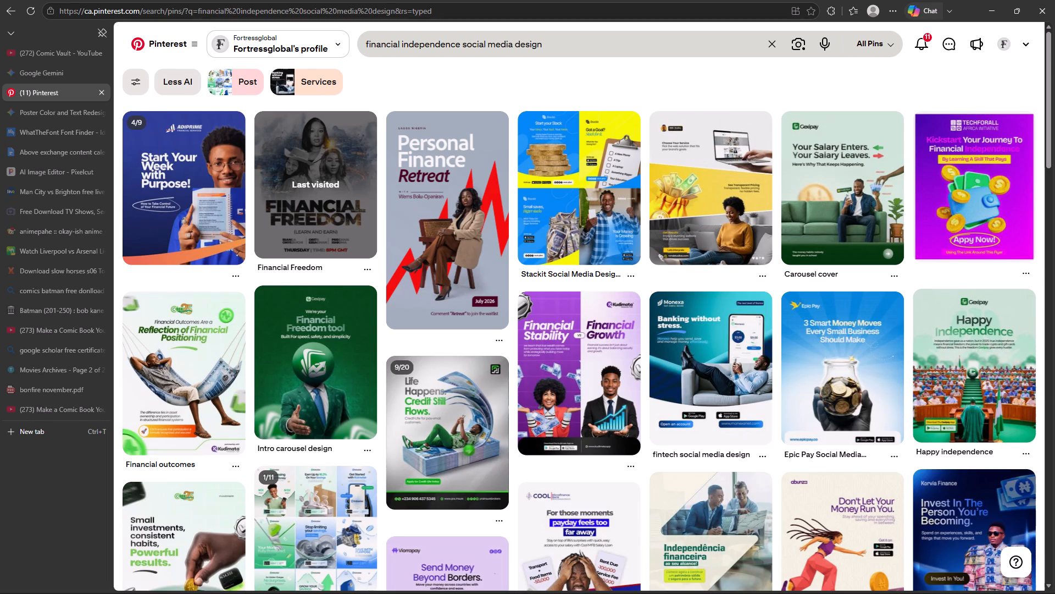
Look through the financial independence results, view the KeepAm "Start The Habit That Builds Futures" pin, and return to the results.
scroll(393, 131, "down", 2)
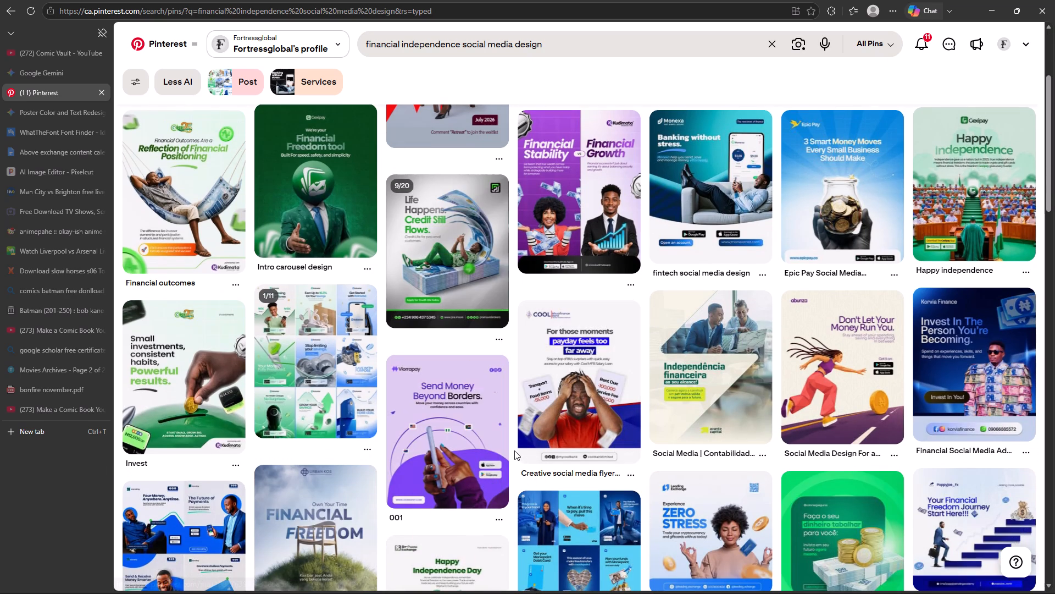
scroll(514, 450, "down", 2)
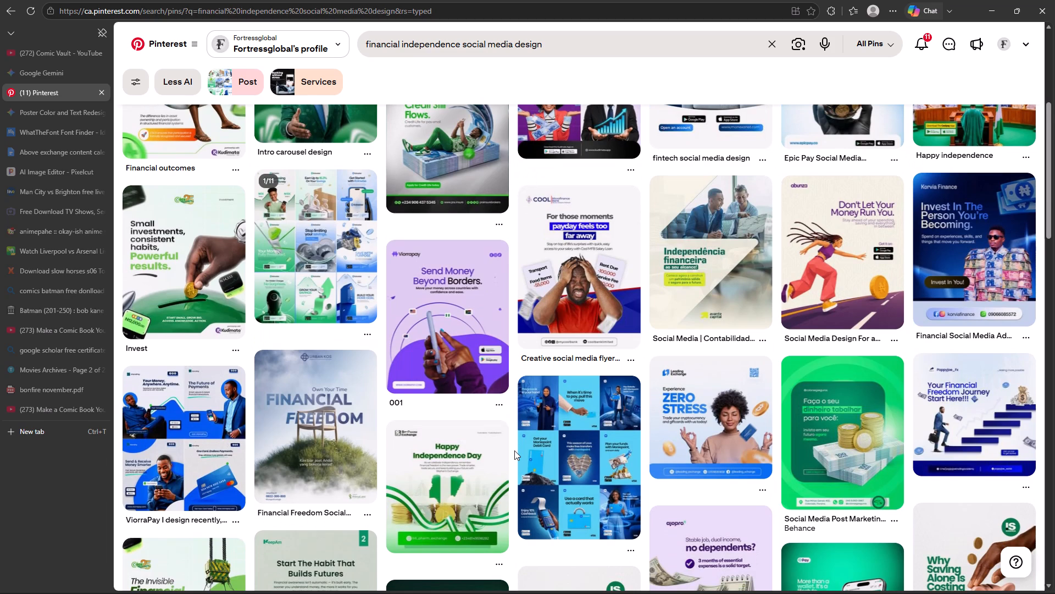
scroll(514, 450, "down", 2)
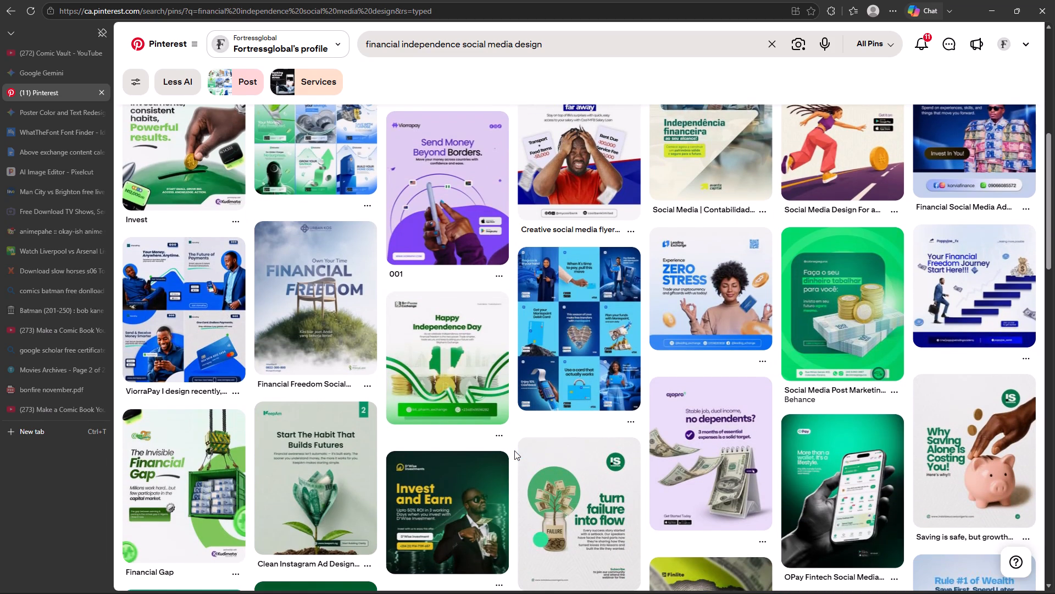
scroll(514, 450, "down", 2)
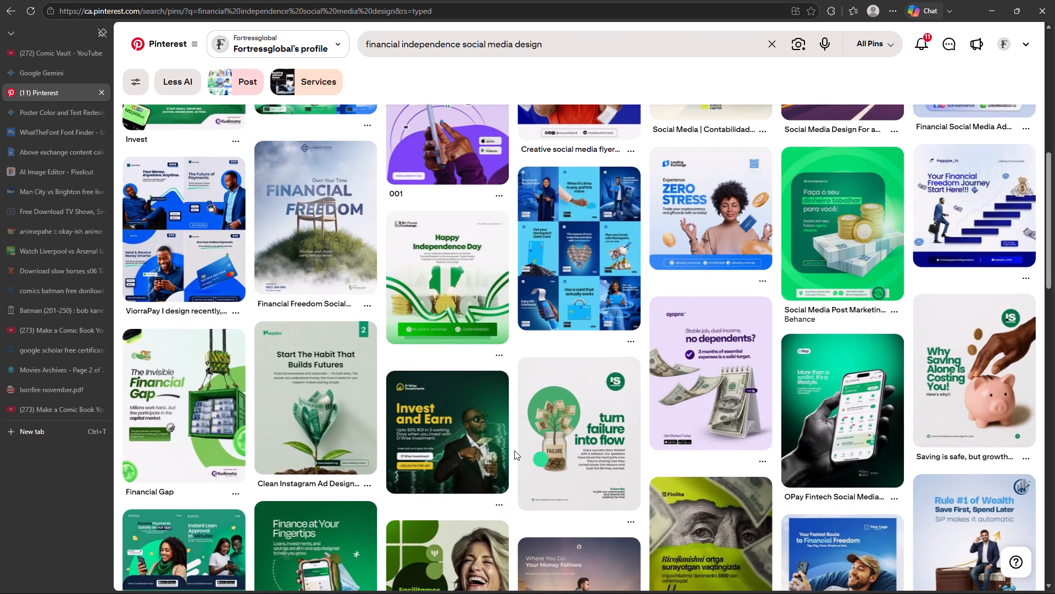
left_click(324, 410)
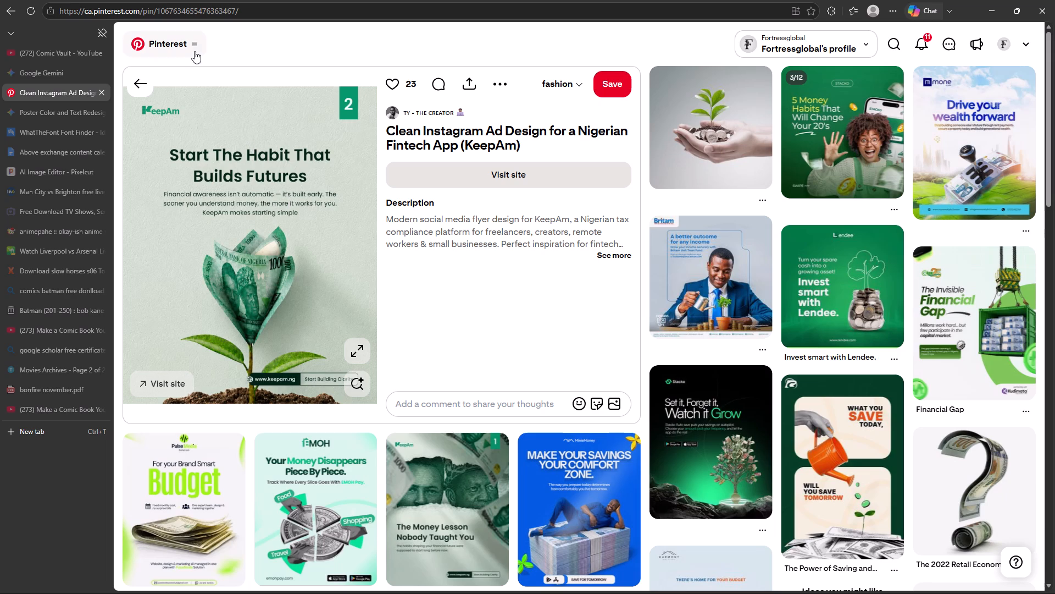
left_click(146, 82)
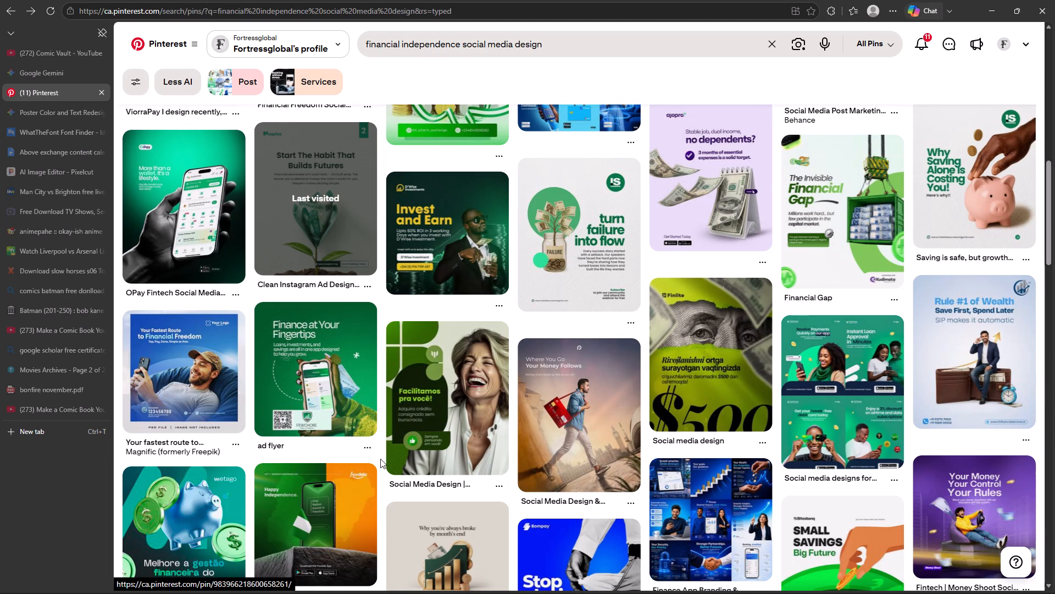
Examine the remaining financial independence design pins for layout and imagery ideas, and go back to the first results.
scroll(380, 459, "down", 1)
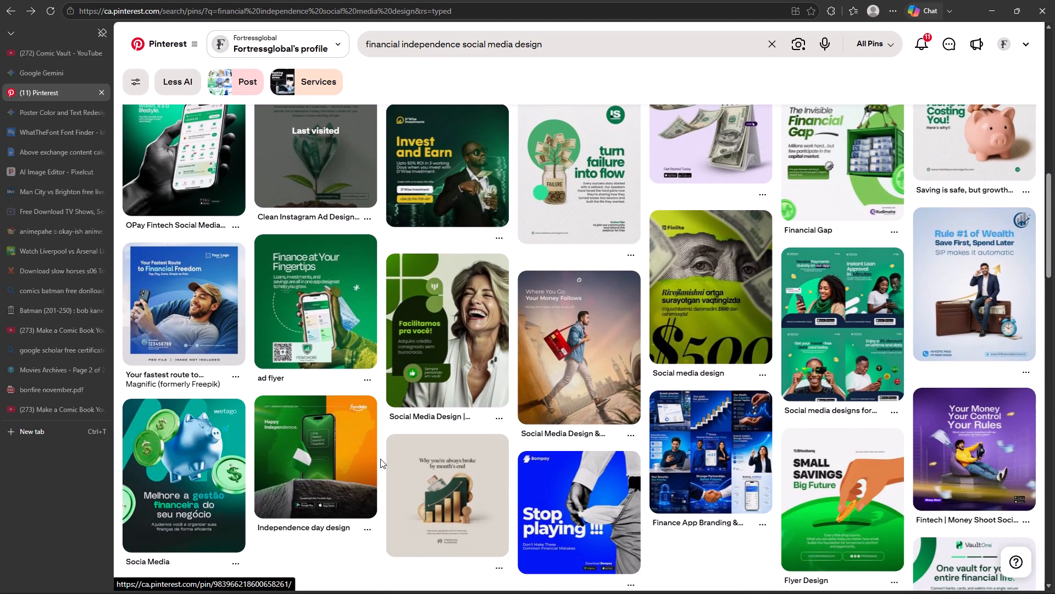
scroll(380, 459, "down", 2)
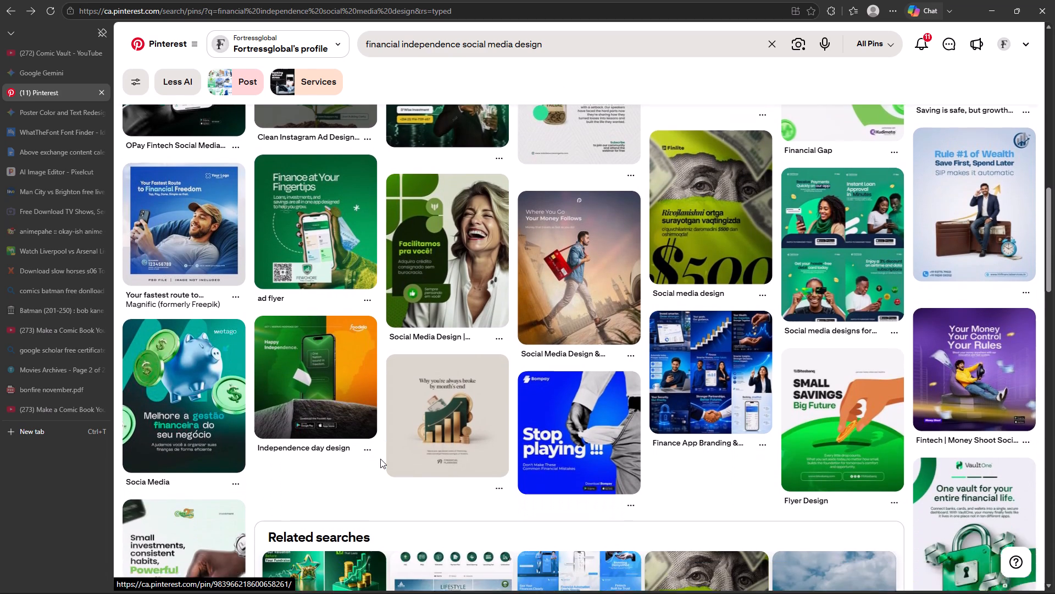
scroll(380, 459, "down", 3)
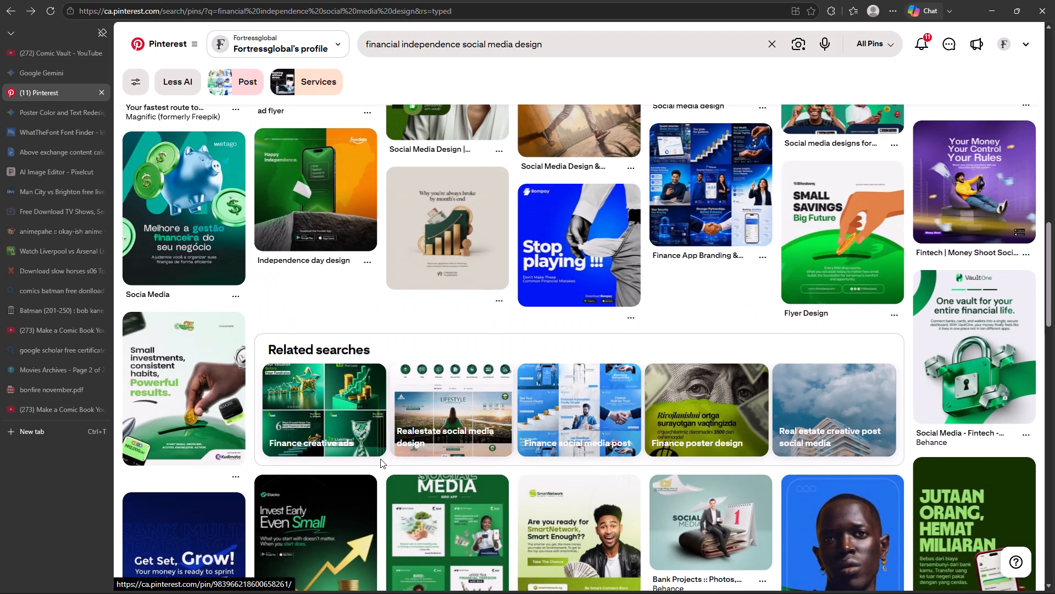
scroll(380, 459, "down", 3)
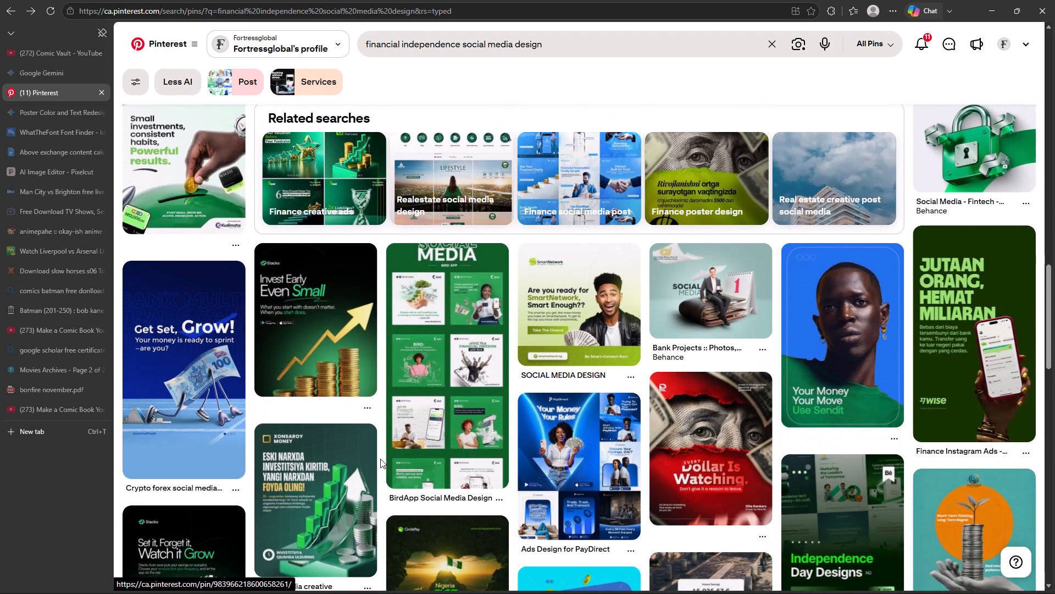
scroll(380, 459, "down", 2)
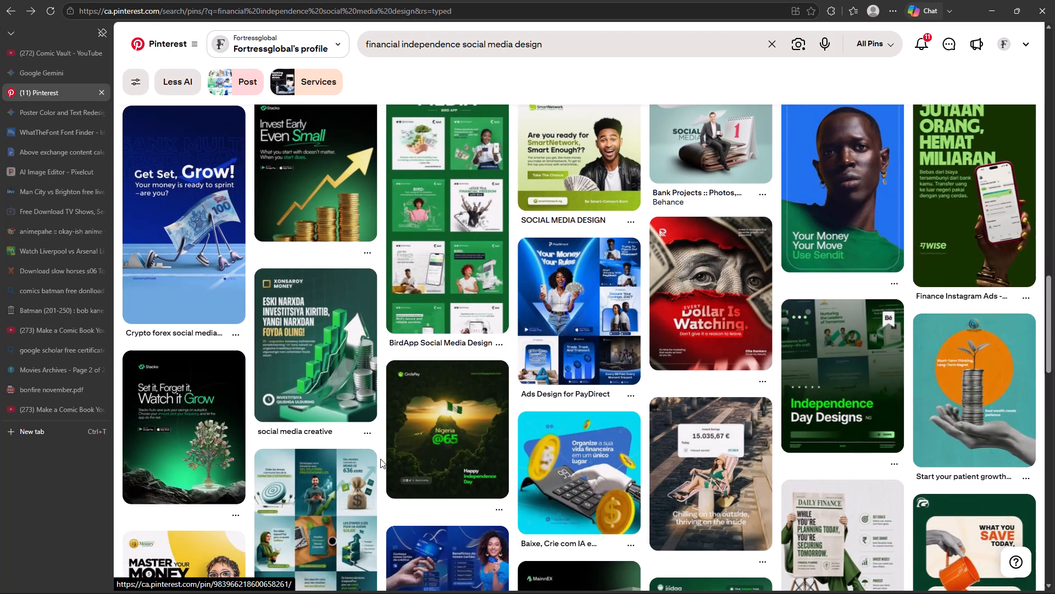
scroll(380, 459, "down", 3)
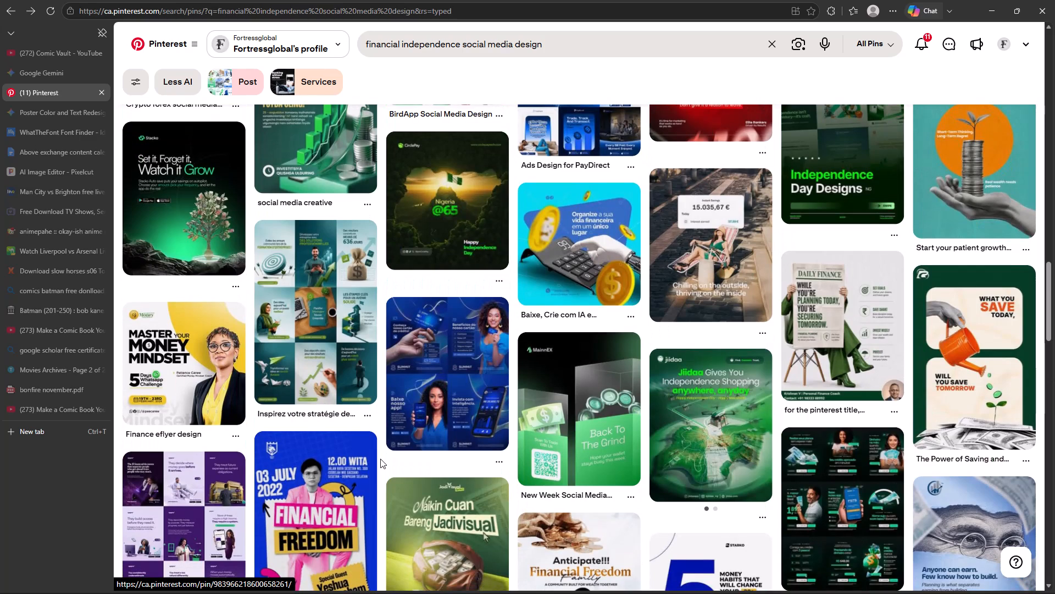
scroll(380, 459, "down", 6)
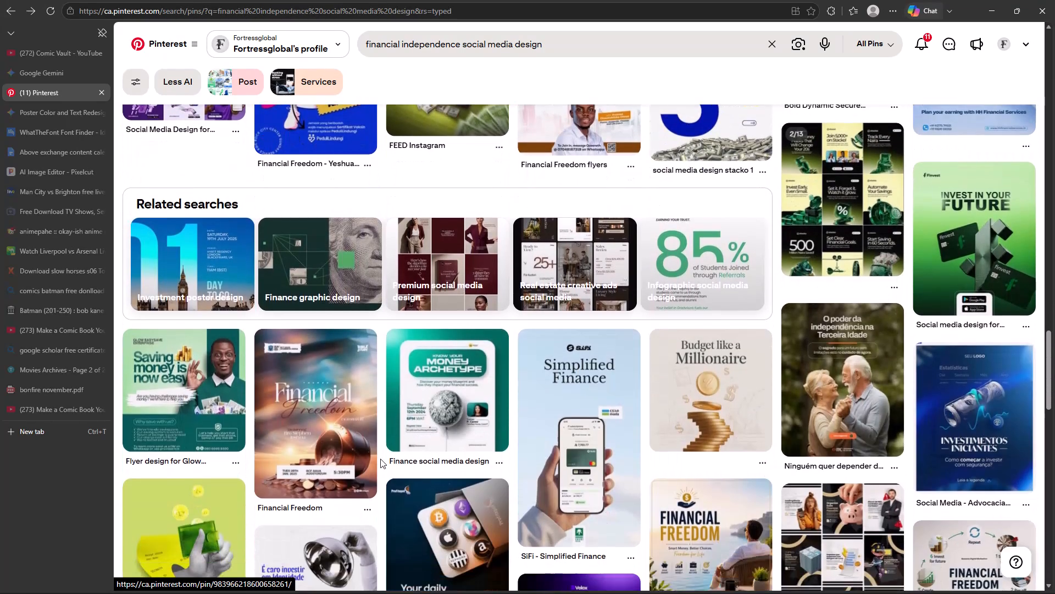
scroll(380, 459, "down", 5)
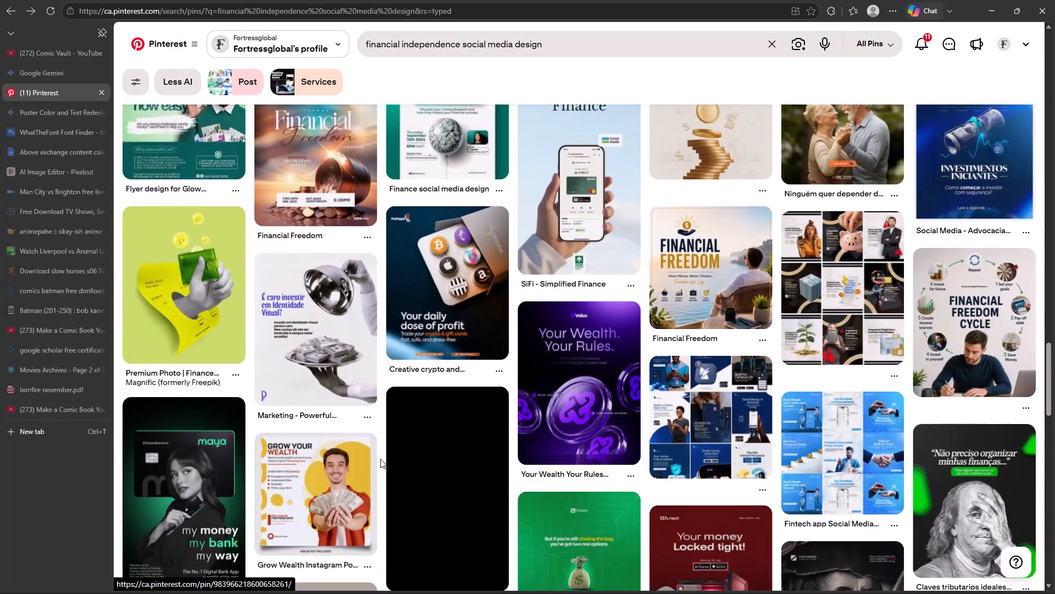
scroll(380, 459, "down", 6)
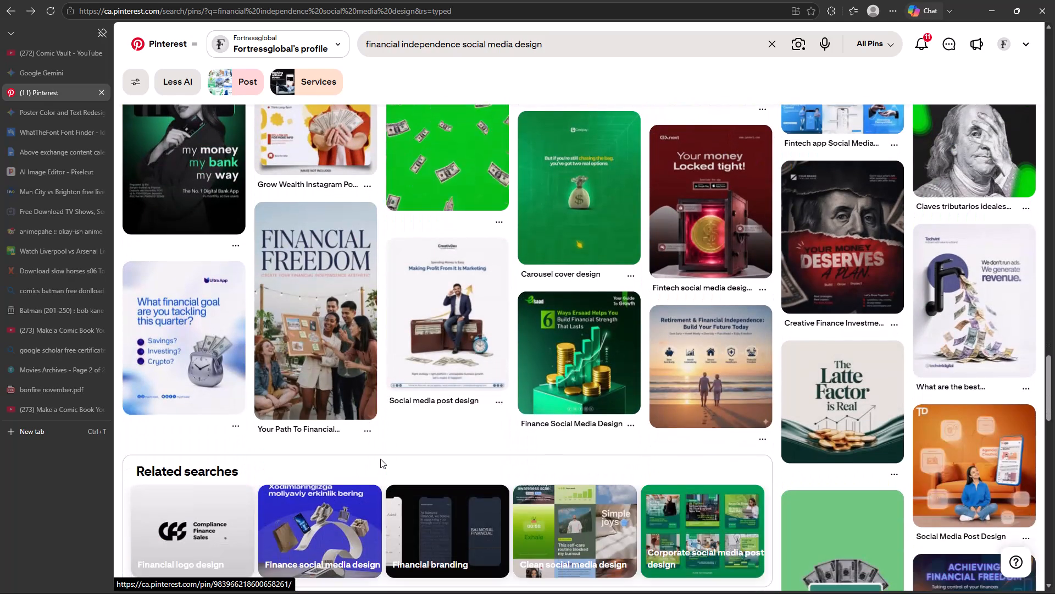
scroll(380, 459, "down", 4)
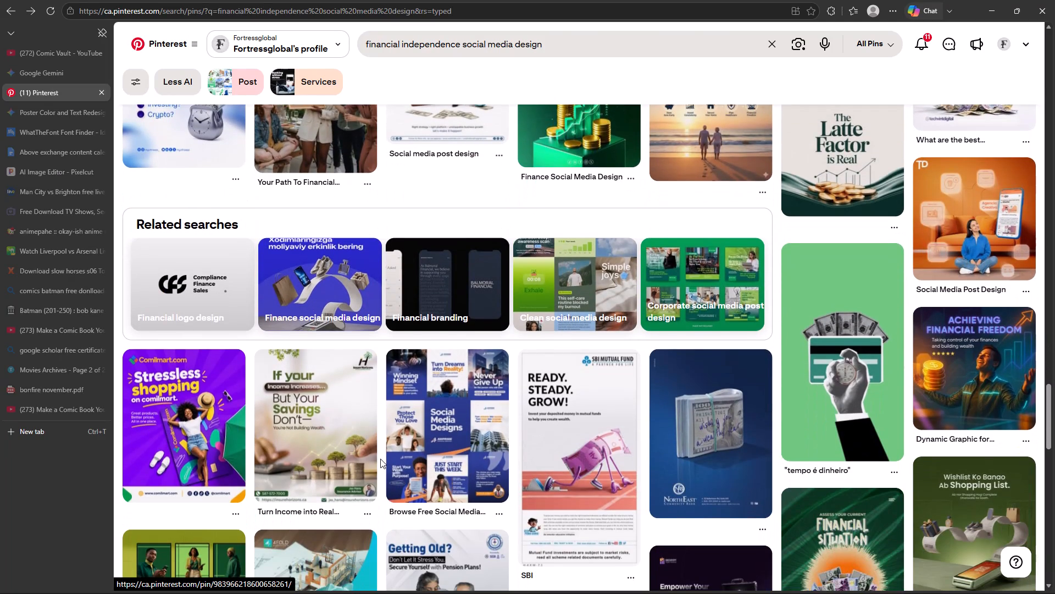
scroll(380, 459, "down", 6)
scroll(380, 459, "up", 14)
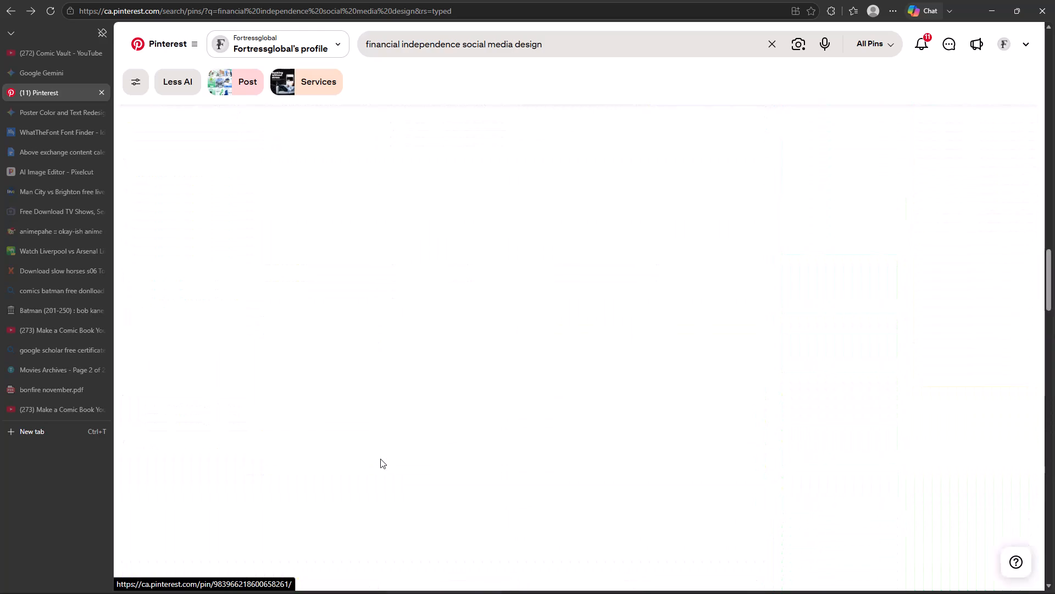
scroll(380, 459, "up", 20)
scroll(380, 459, "up", 5)
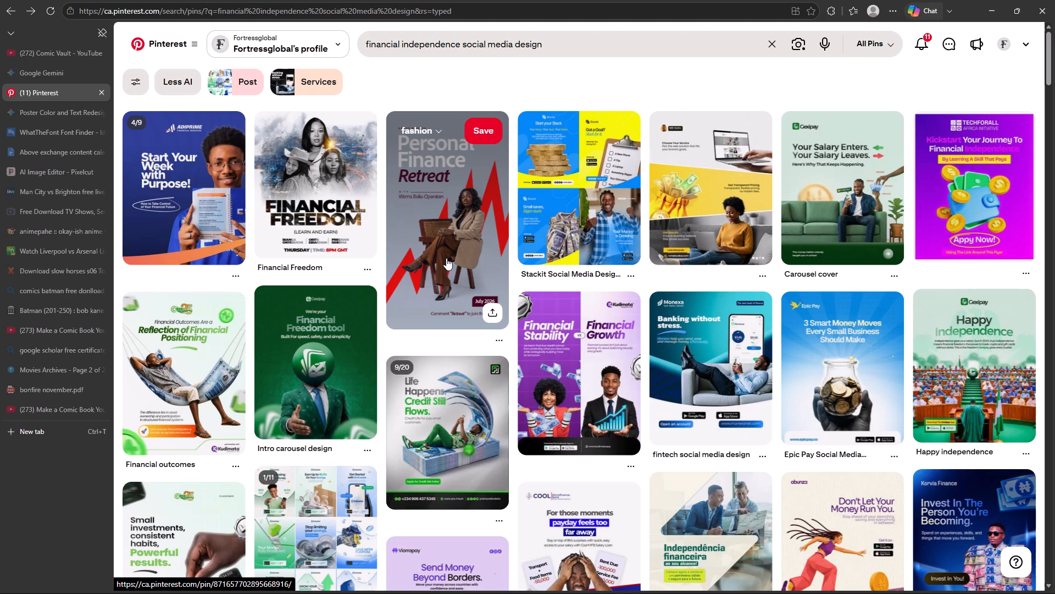
left_click(415, 426)
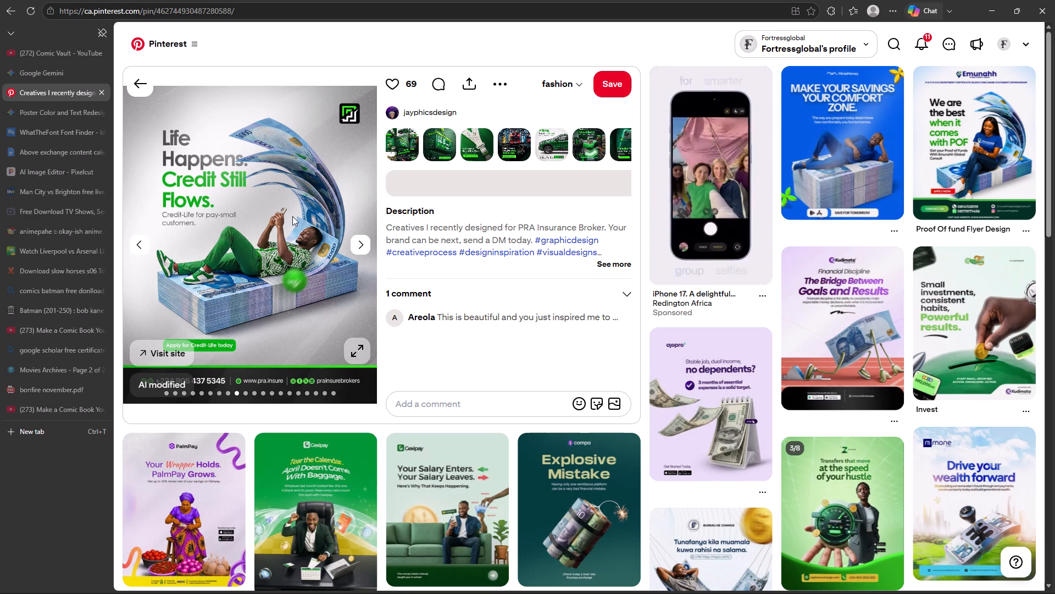
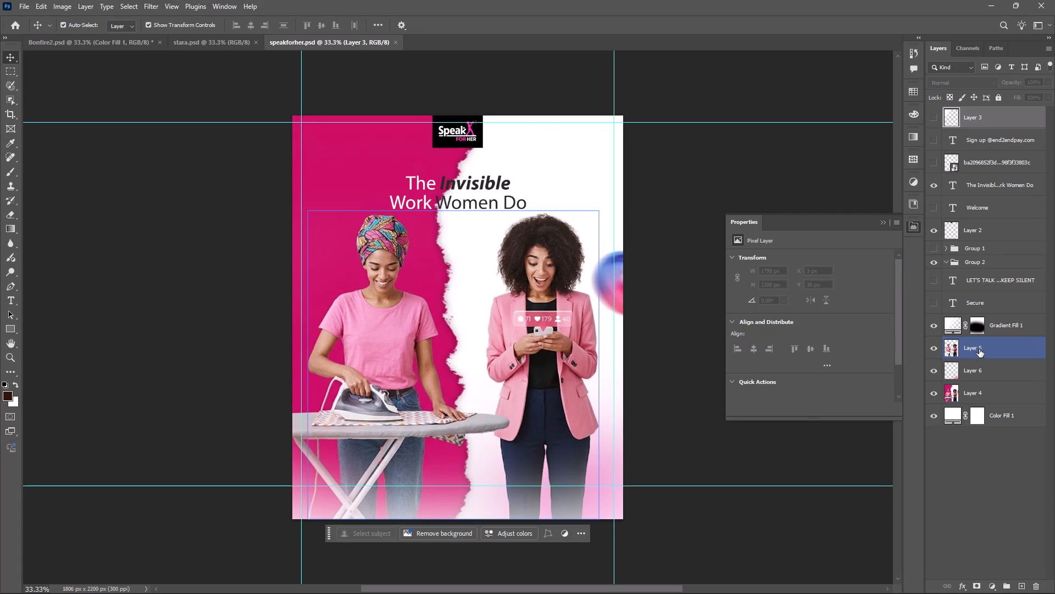
Delete Layer 5 and Layer 4, which hold the old pictures of the two women.
left_click(979, 349)
key("BackSpace")
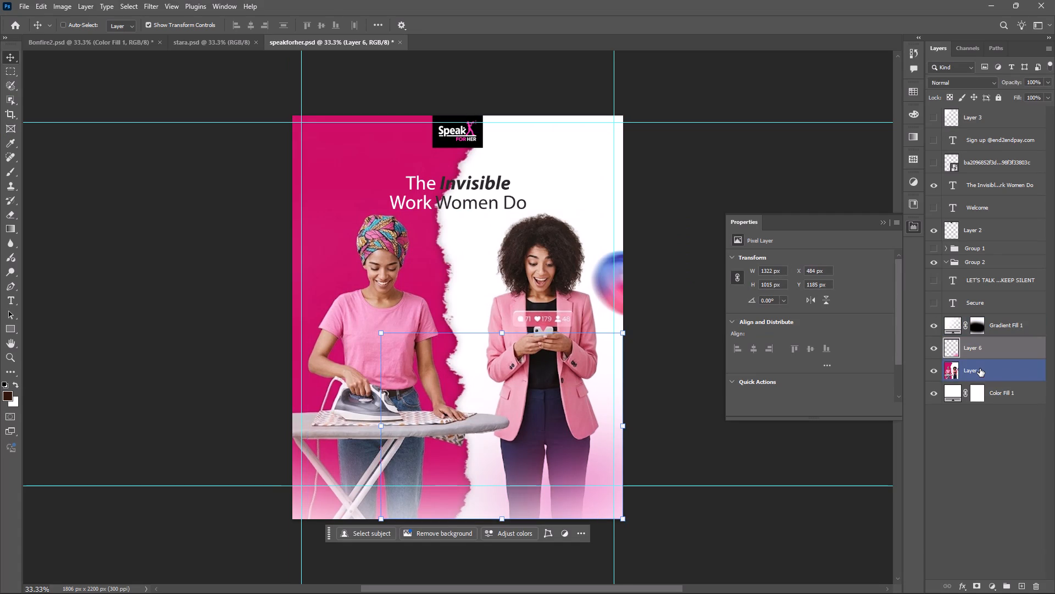
key("ctrl+z")
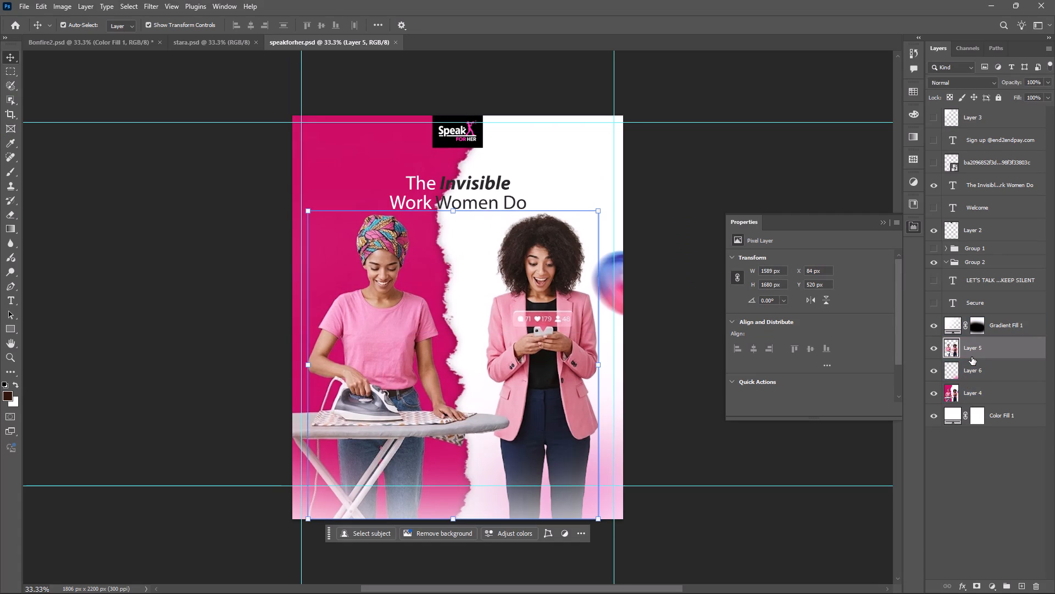
key("BackSpace")
left_click(978, 381)
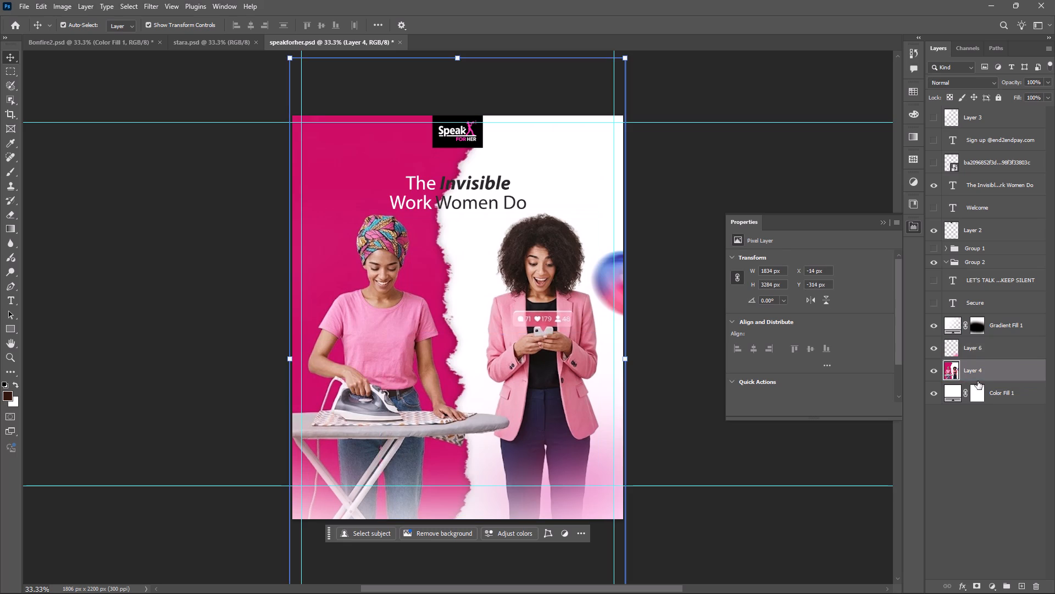
key("BackSpace")
Paste the copied image above Color Fill 1 and scale it to about 1818 × 2270 px, covering the canvas.
key("ctrl+v")
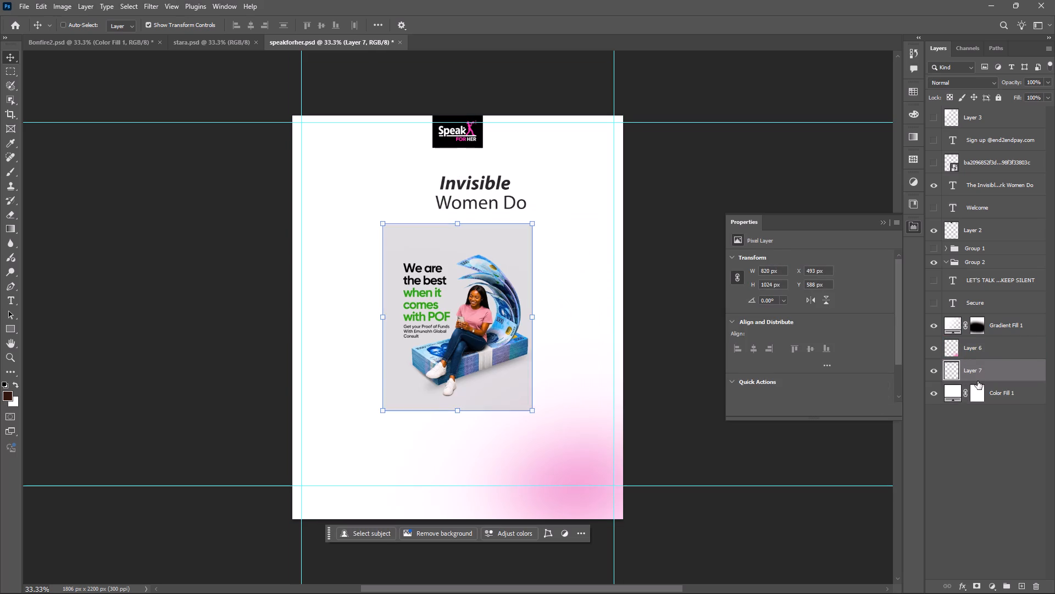
left_click_drag(458, 411, 458, 515, "alt")
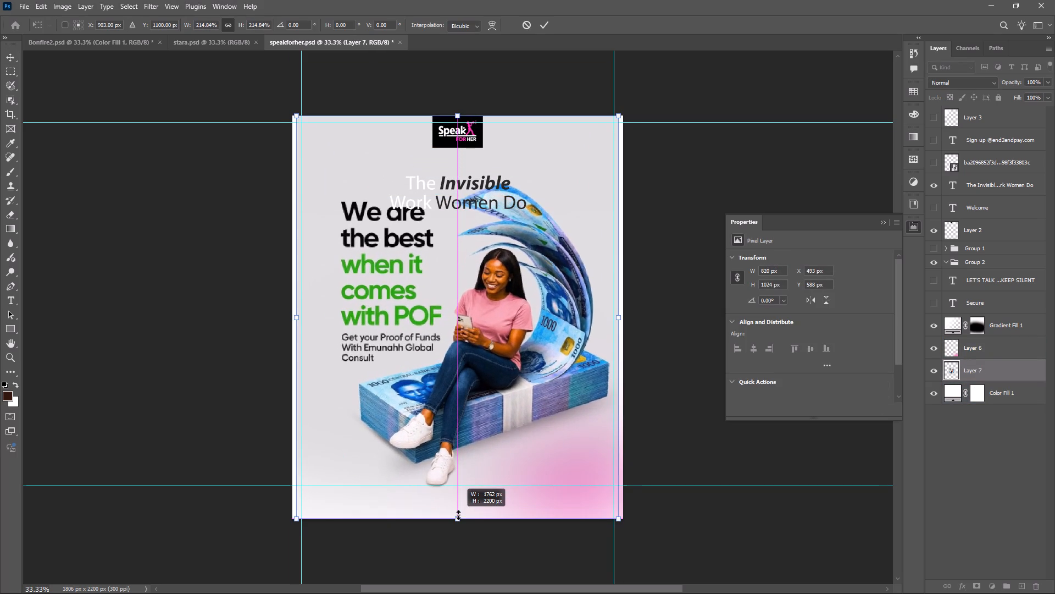
left_click_drag(458, 515, 457, 525, "alt")
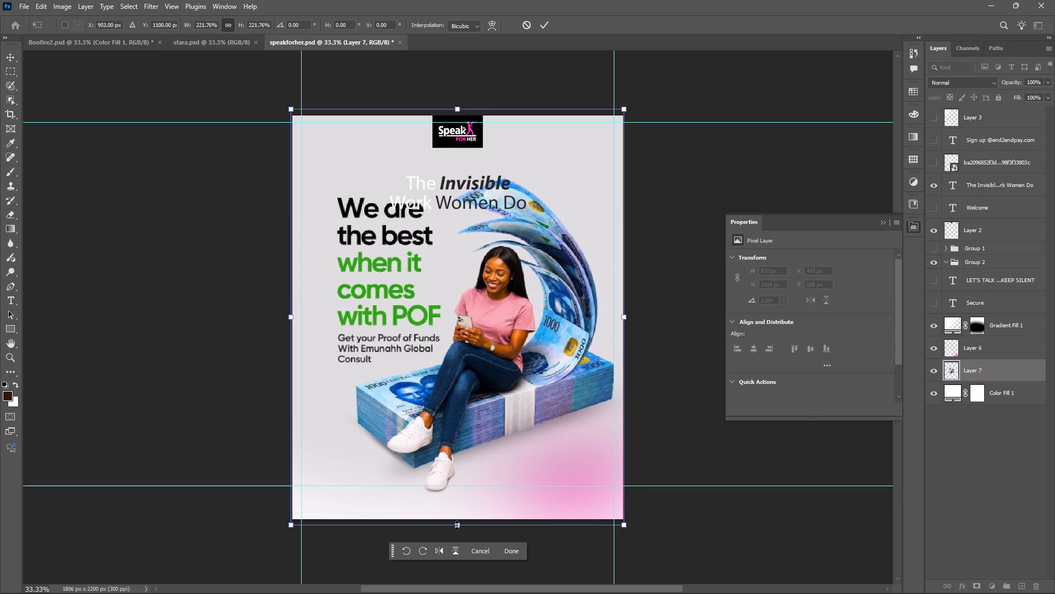
left_click(353, 238)
left_click(162, 305)
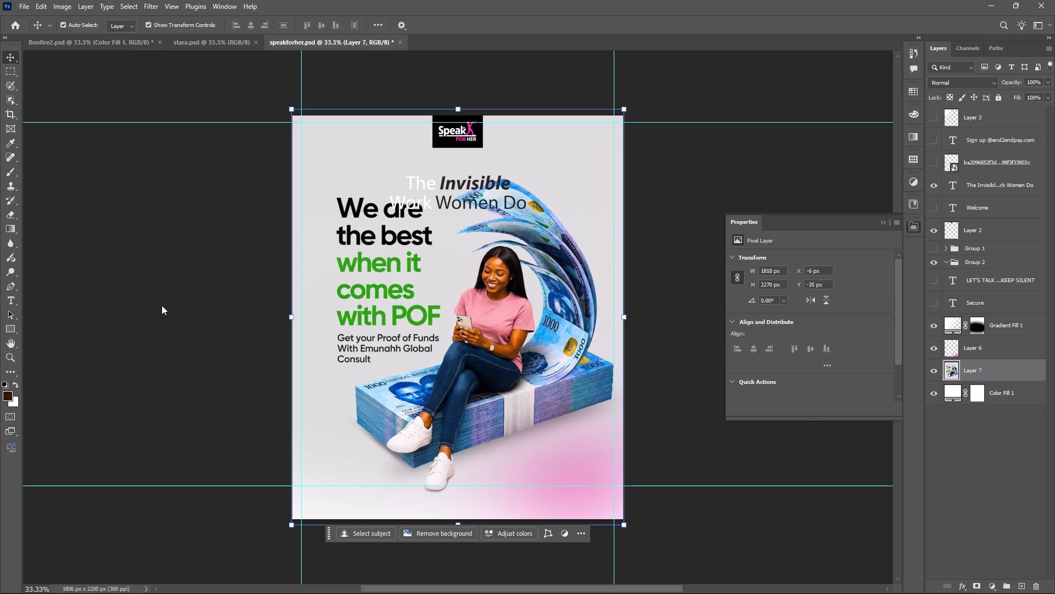
key("j")
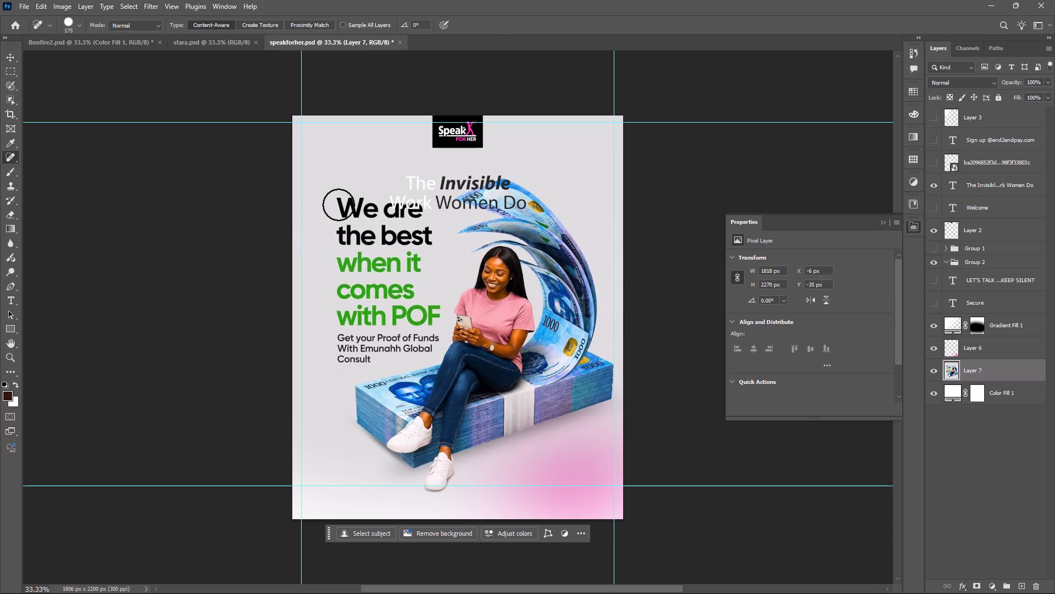
key("v")
In the SPEAKFORHER content calendar in WPS Office, copy the November 6 topic "Financial Independence Is More Than Income".
key("alt+Tab")
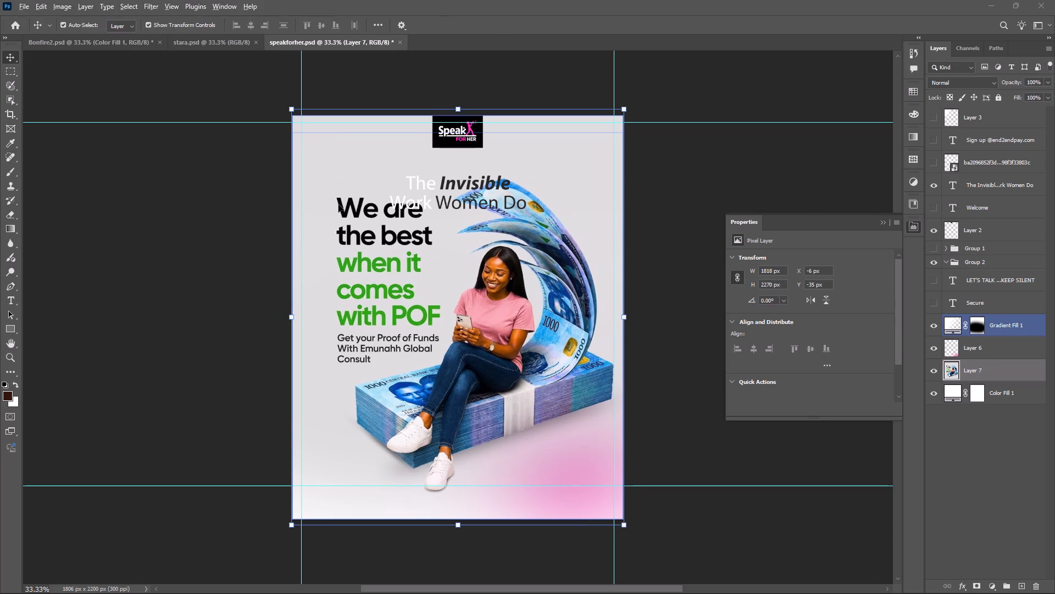
key("alt+Tab")
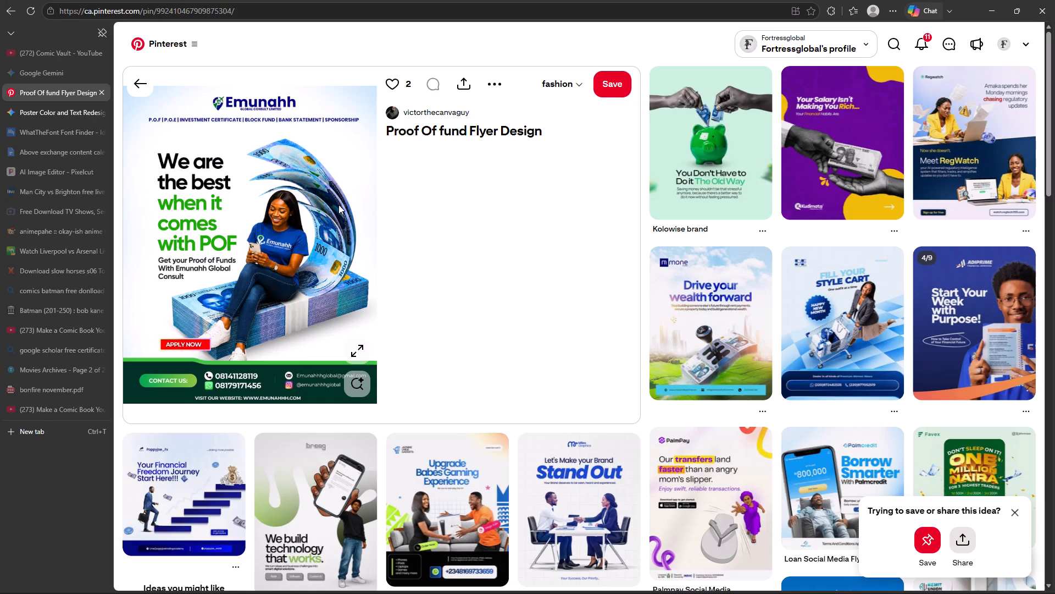
key("alt+Tab")
key("alt+Tab")
key("alt+Tab")
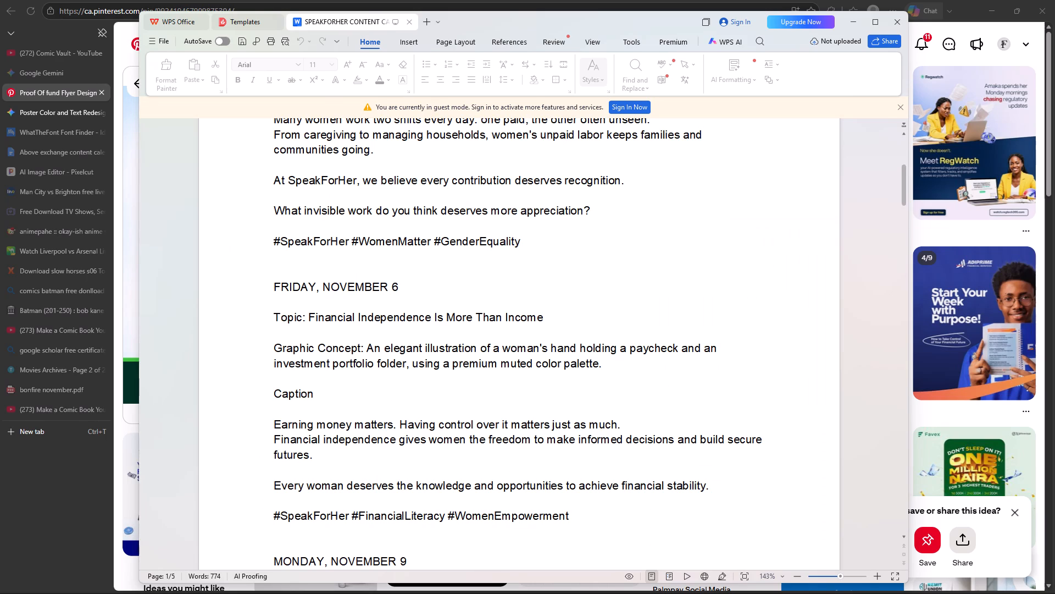
left_click_drag(543, 315, 372, 319)
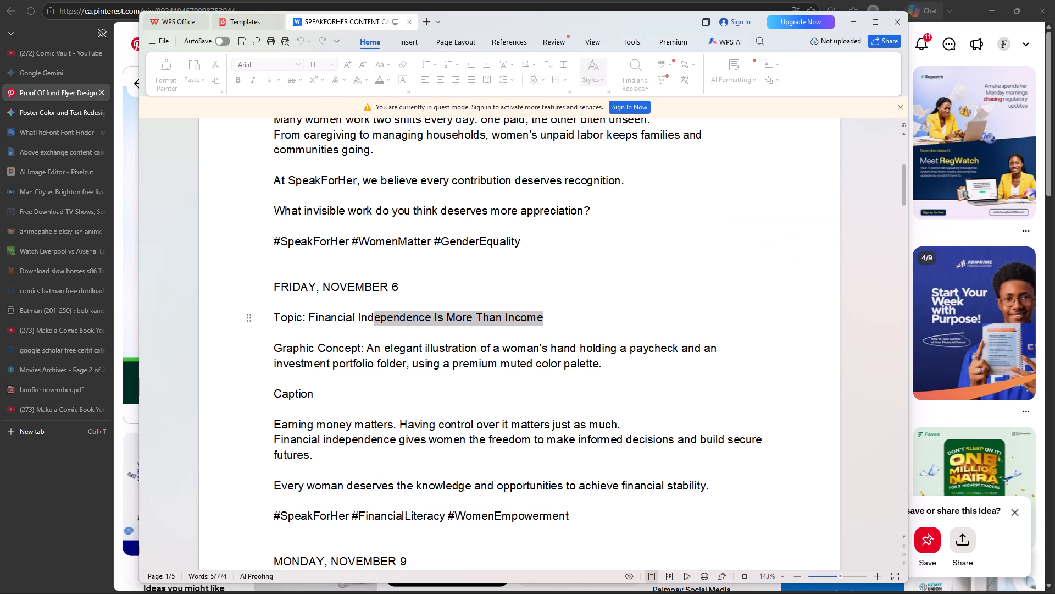
left_click_drag(372, 319, 310, 322)
key("ctrl+c")
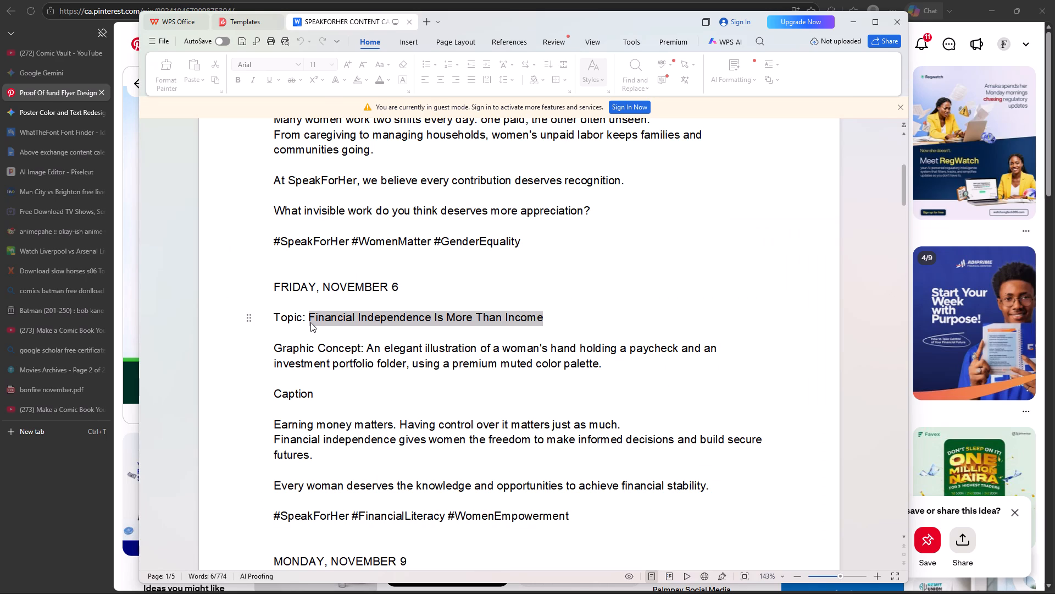
Back in Photoshop, left-align the "The Invisible Work Women Do" headline and replace its text with "Financial Independence Is More Than Income".
key("alt+Tab")
key("alt+Tab")
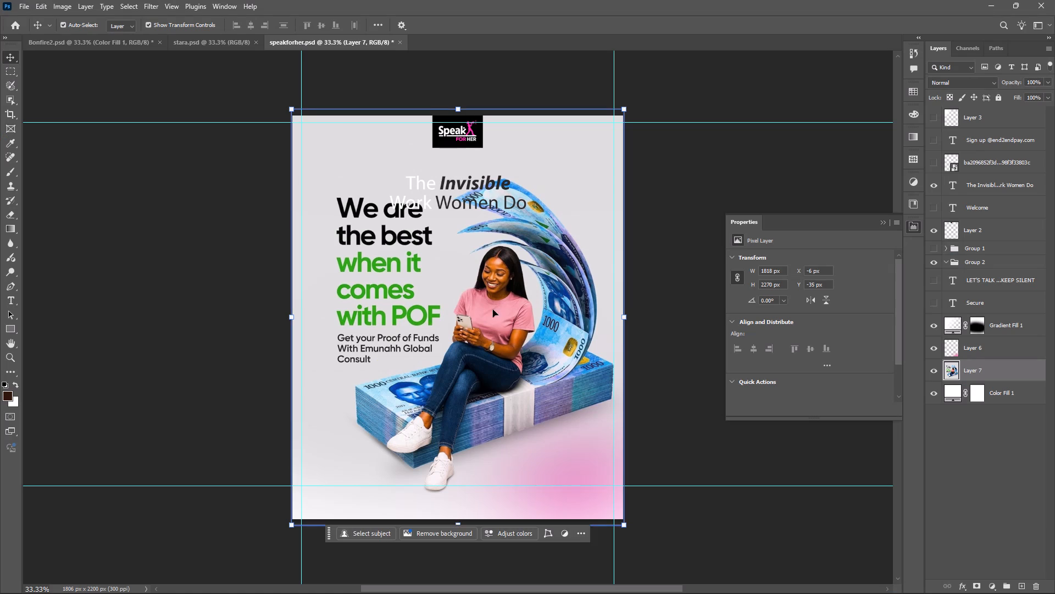
double_click(442, 188)
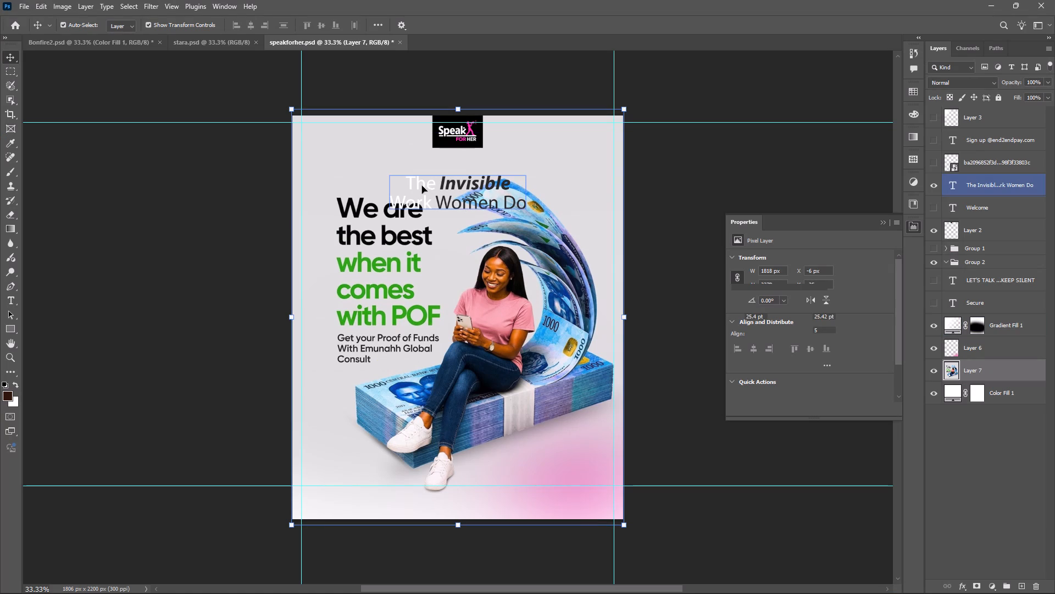
triple_click(422, 186)
double_click(422, 186)
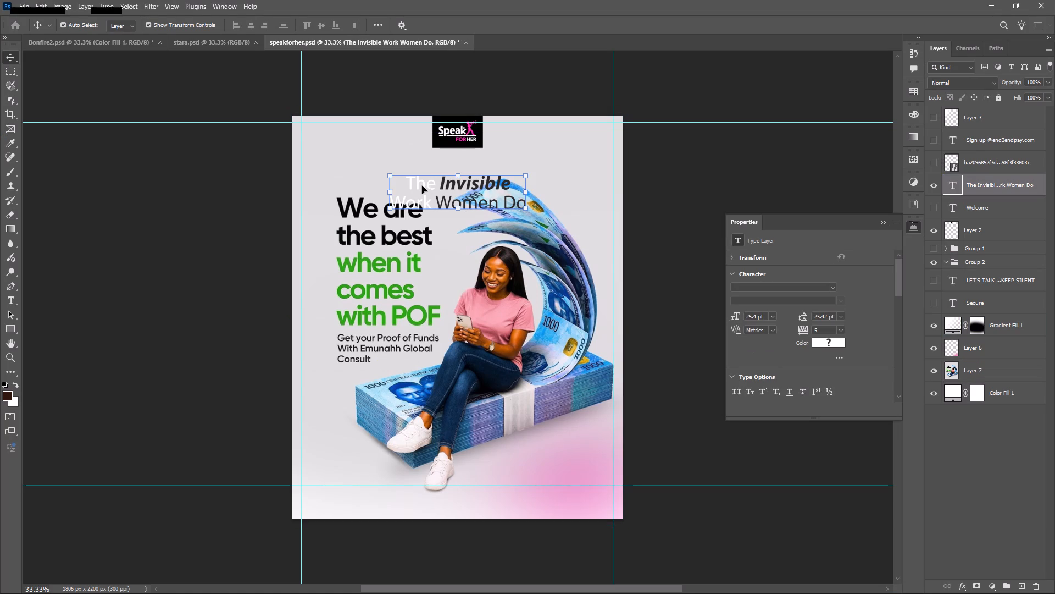
key("ctrl+a")
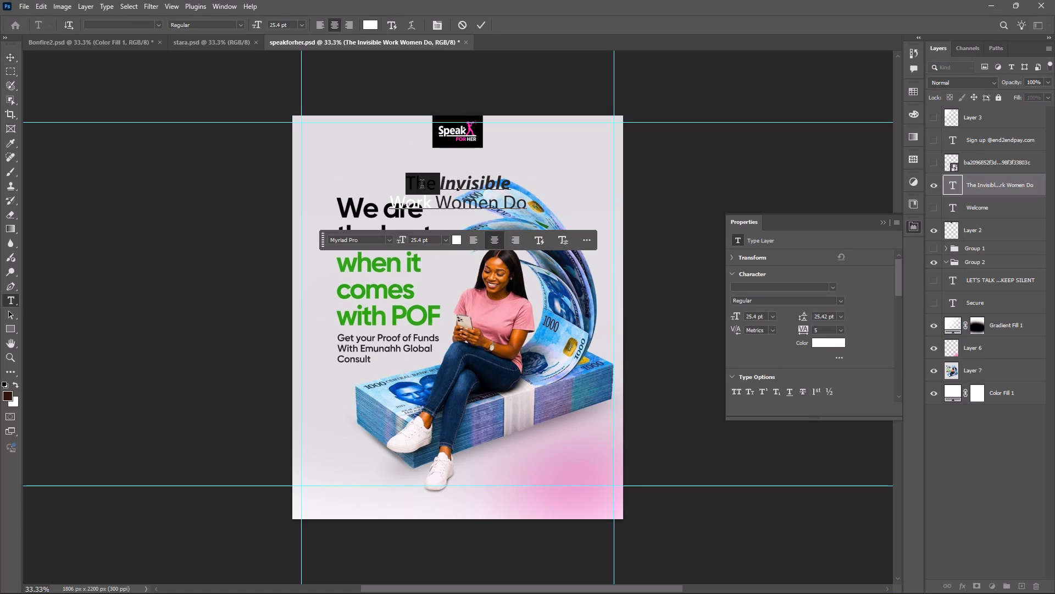
left_click(473, 243)
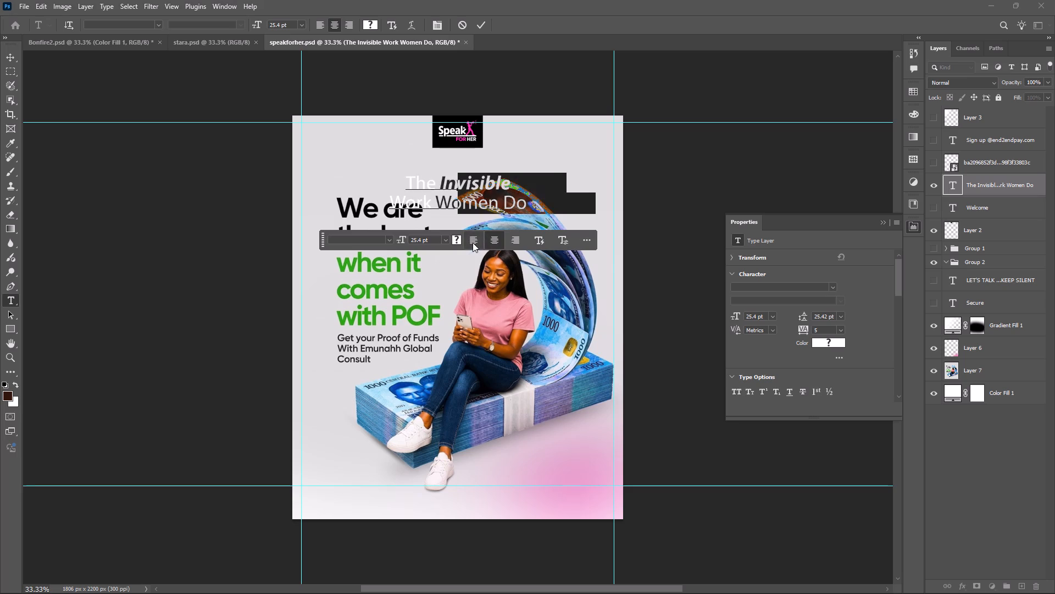
key("ctrl+v")
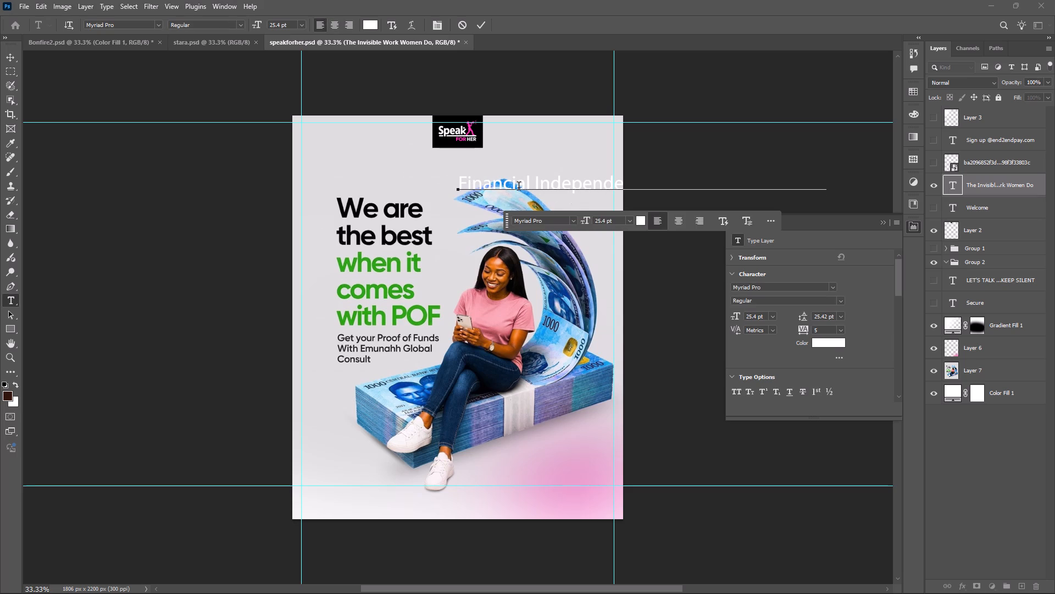
left_click(10, 54)
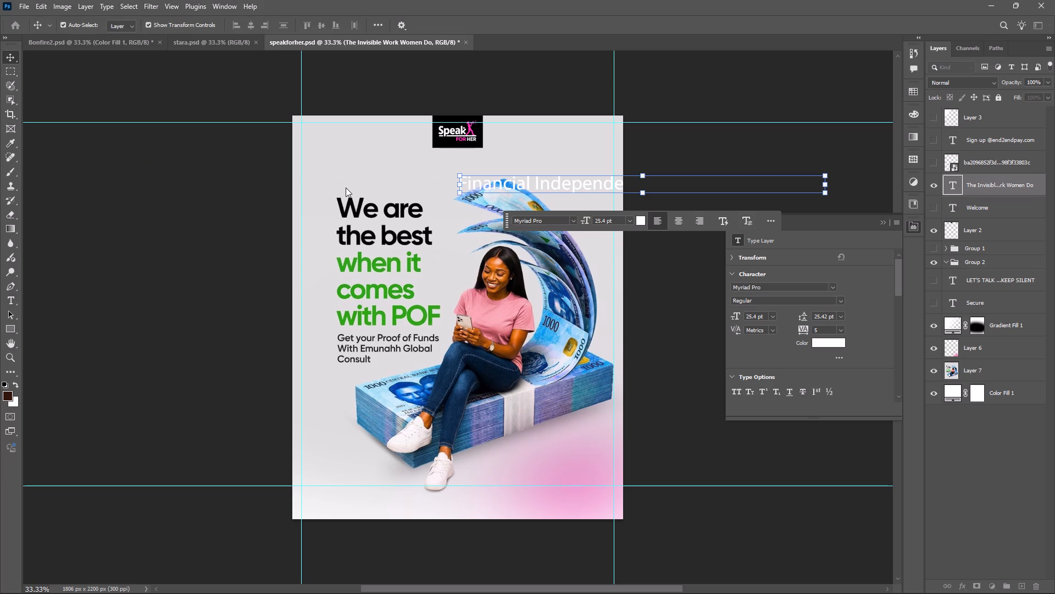
Move the new headline over the flyer's "We are" line, lining up their starting edges.
left_click(461, 185)
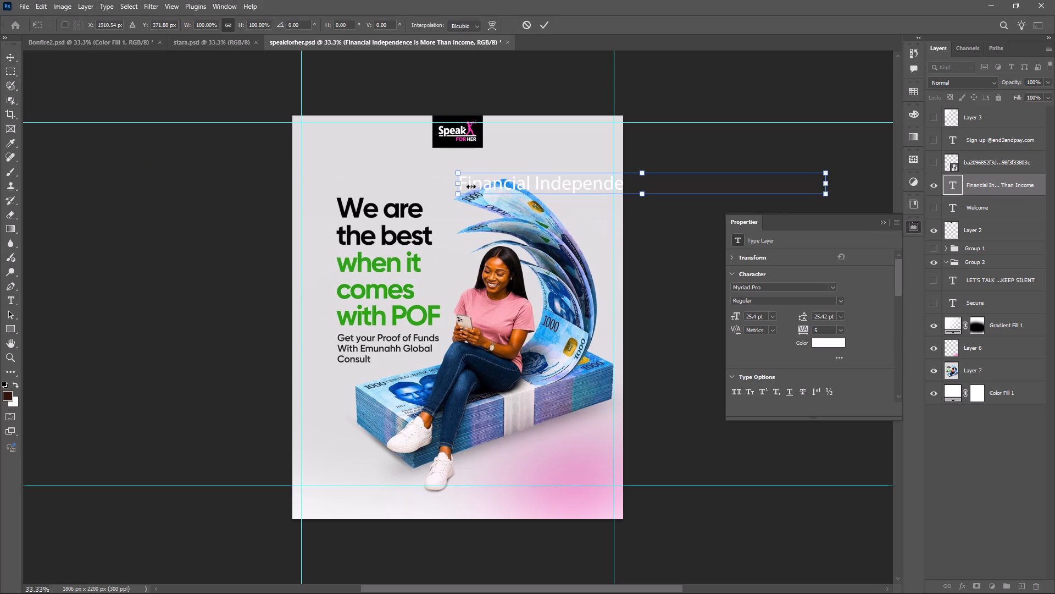
left_click_drag(533, 185, 410, 213)
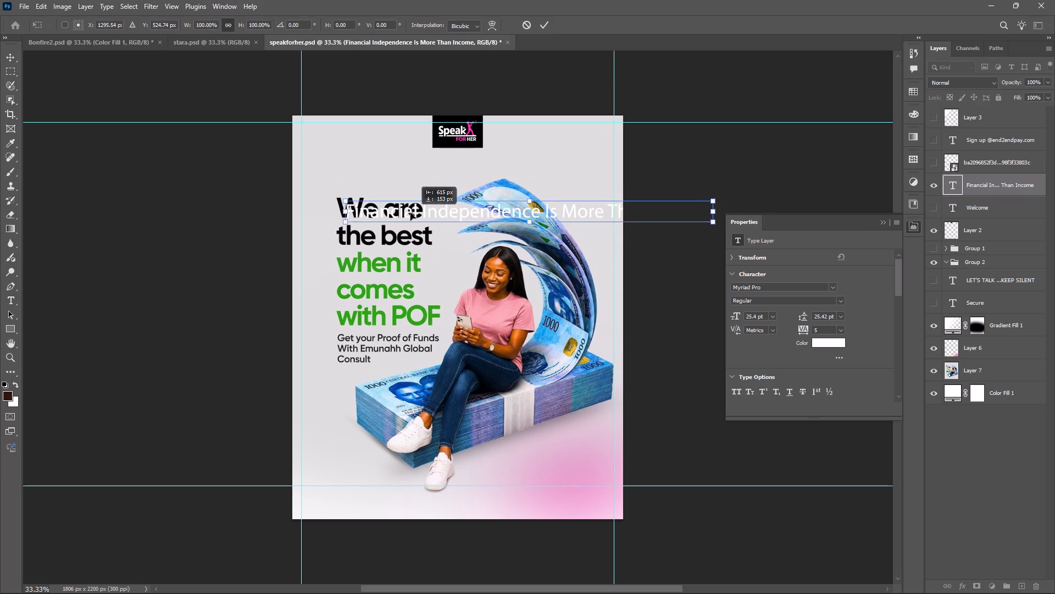
left_click_drag(410, 213, 411, 211)
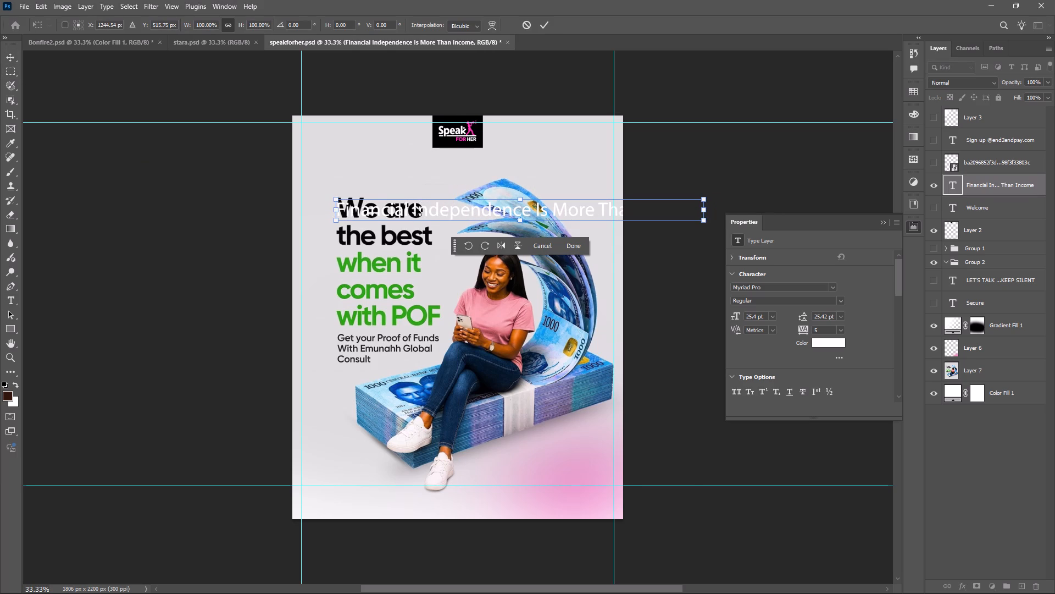
Open the headline text for editing and break the line after "Financial", so "Independence" starts the second line.
triple_click(414, 212)
left_click(414, 212)
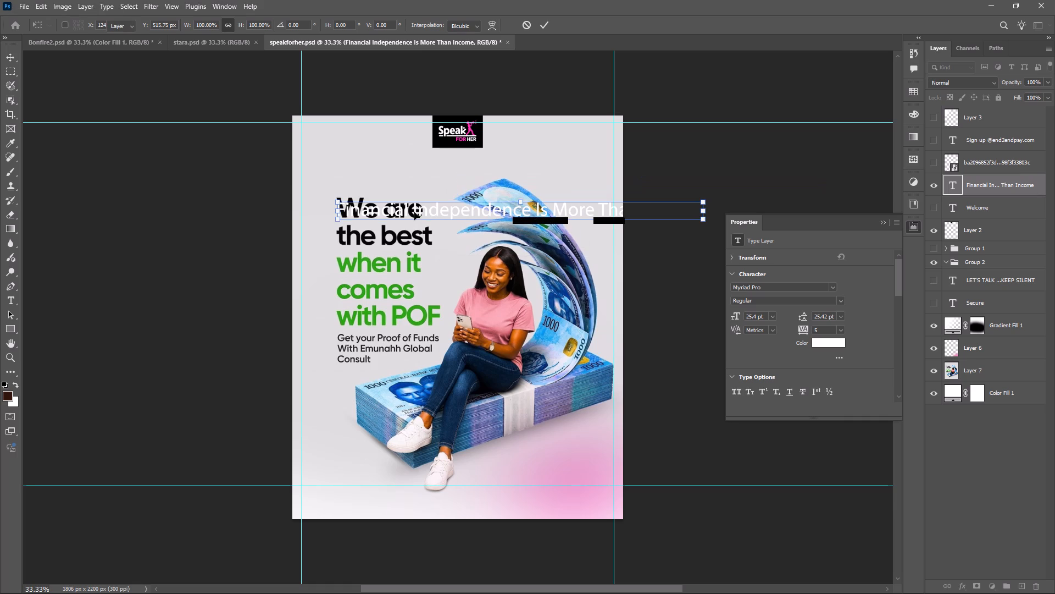
double_click(414, 212)
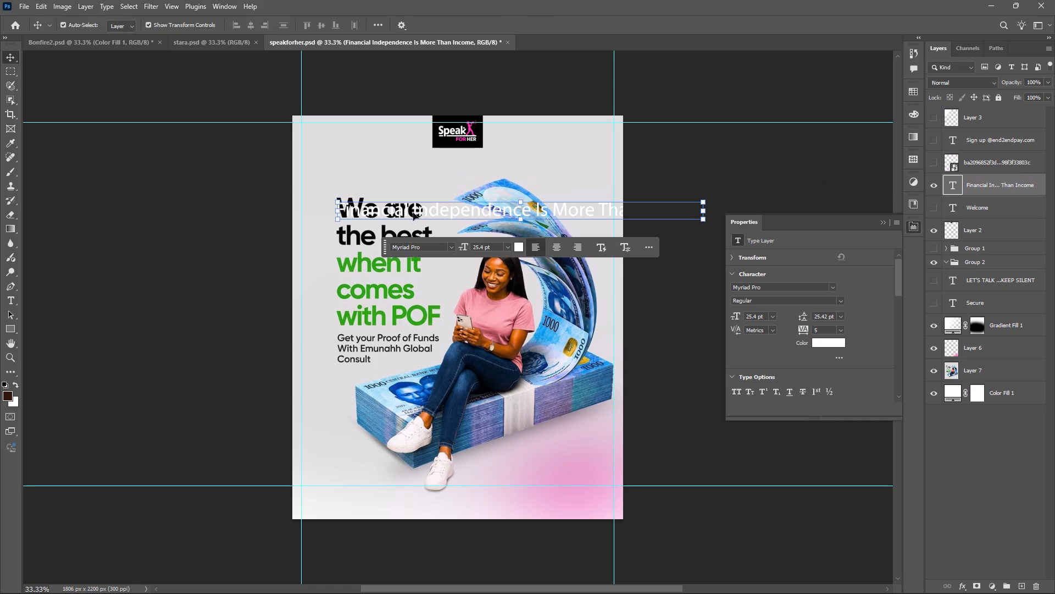
double_click(413, 211)
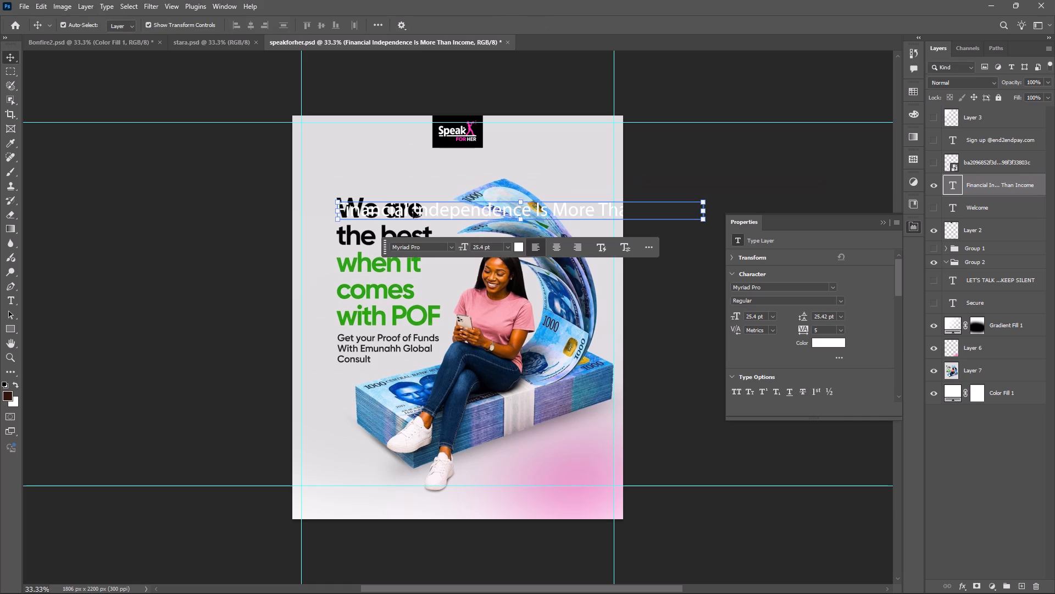
left_click(414, 210)
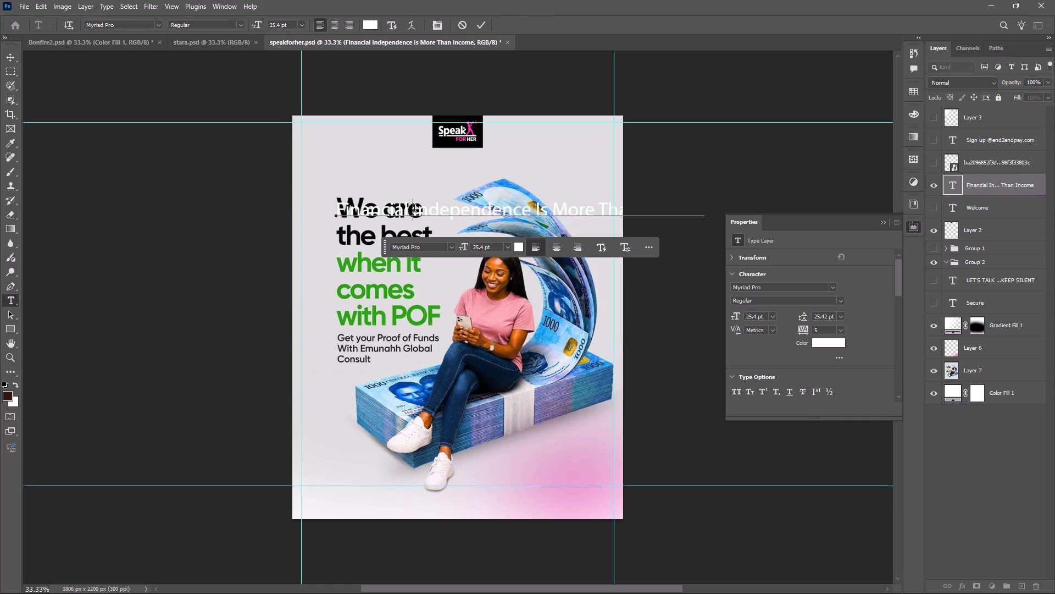
key("BackSpace")
key("Return")
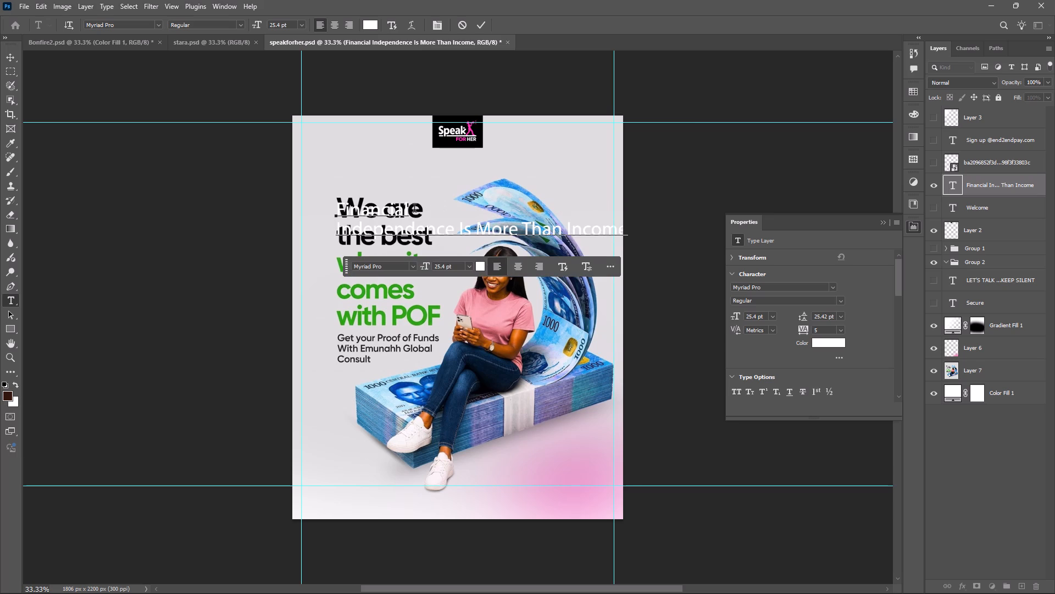
Colour "Financial Independence" with the logo's pink, #fc32ae, and set those words in Myriad Pro Bold.
left_click_drag(454, 233, 340, 206)
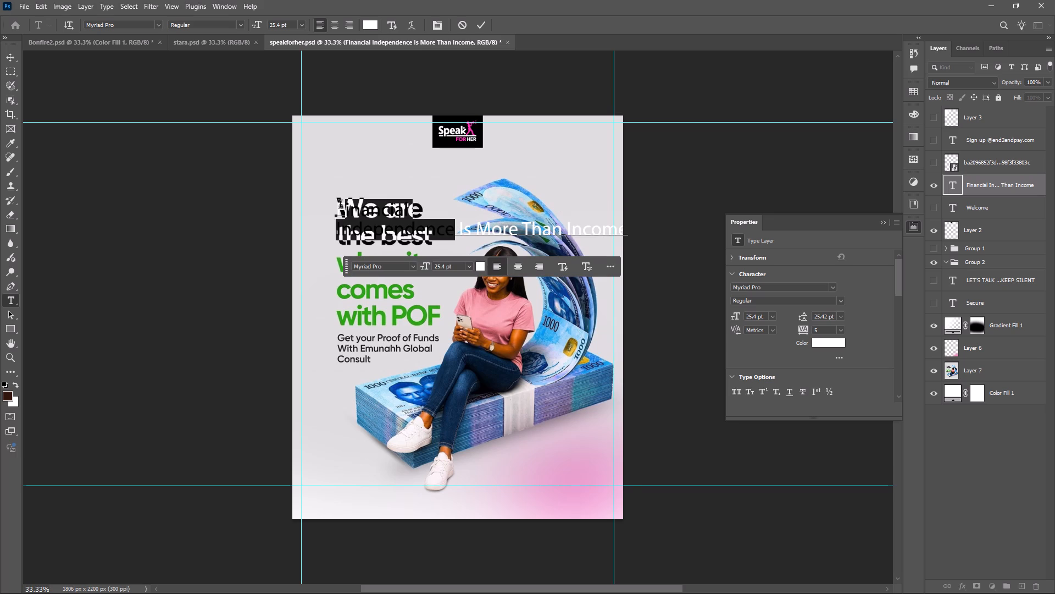
left_click_drag(340, 206, 337, 204)
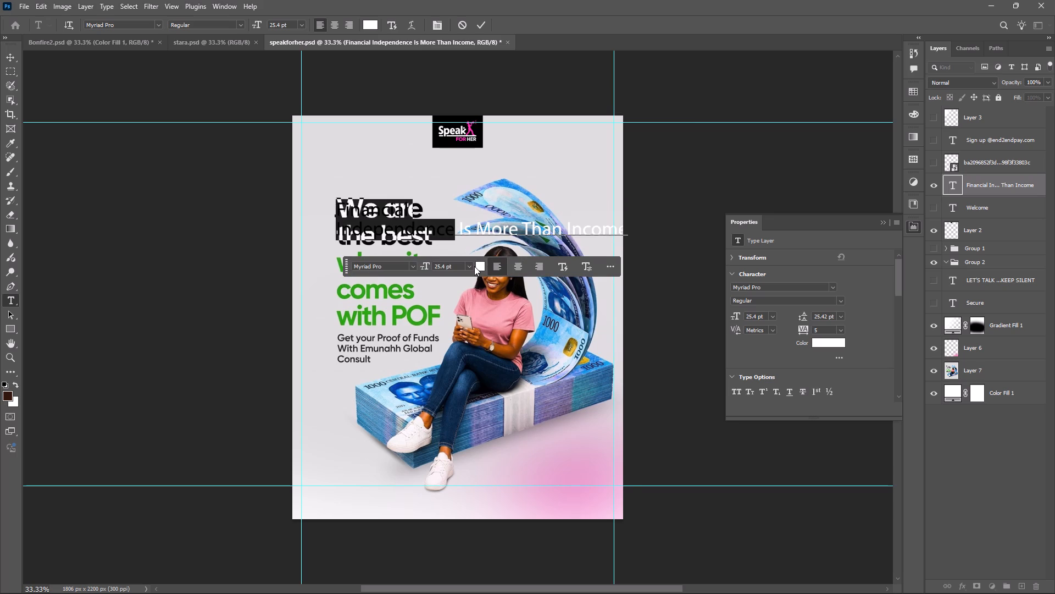
left_click(479, 265)
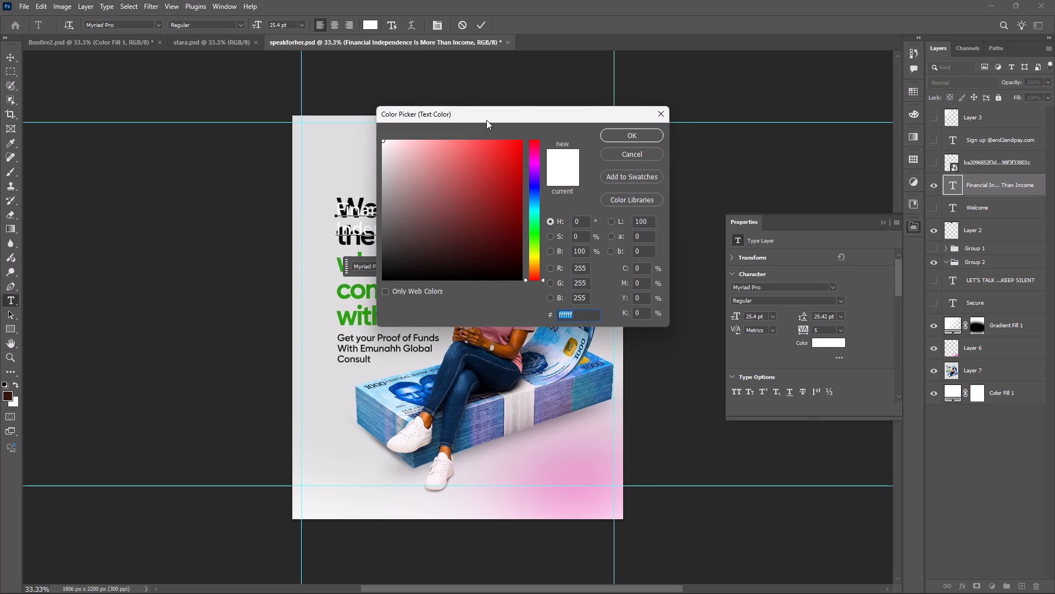
left_click_drag(486, 119, 502, 230)
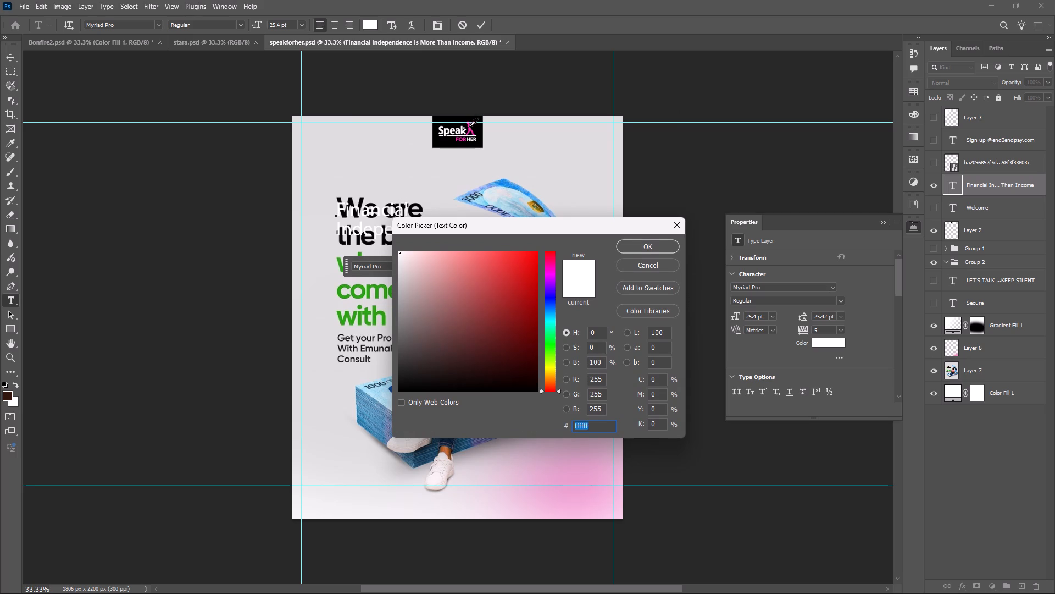
left_click(469, 127)
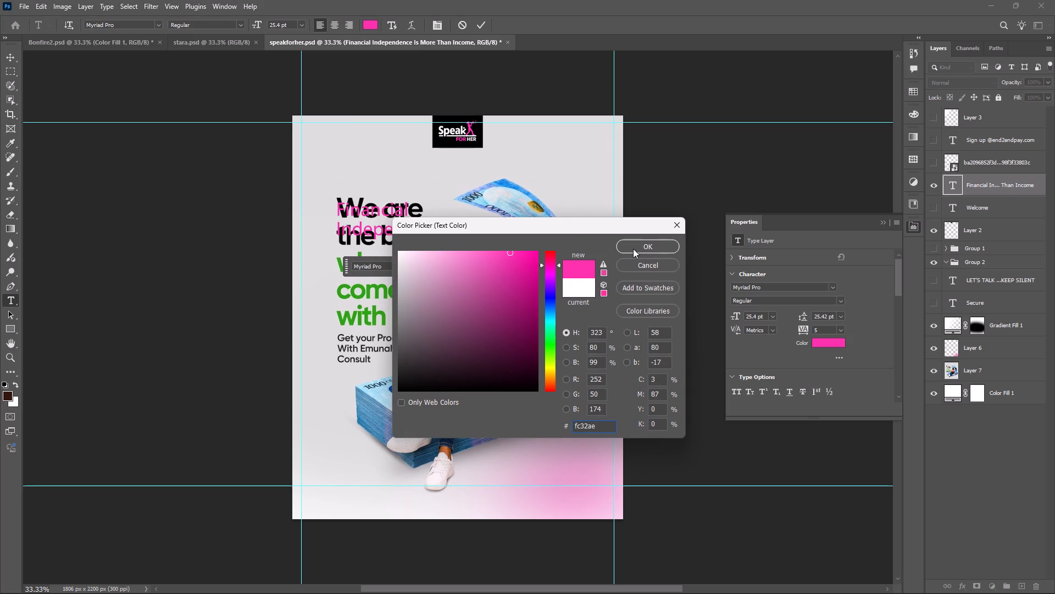
left_click(636, 243)
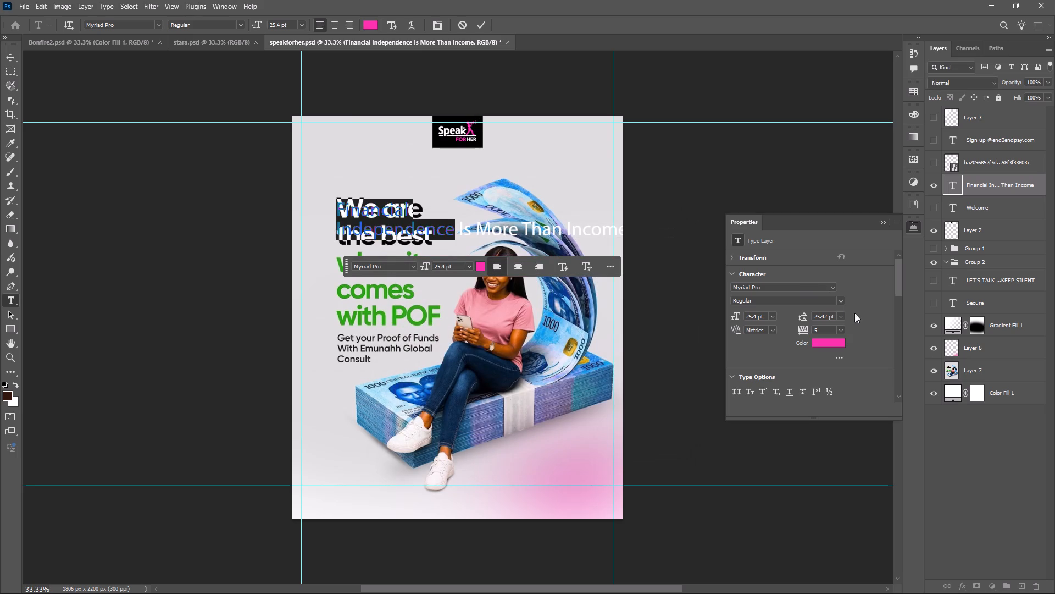
left_click(841, 301)
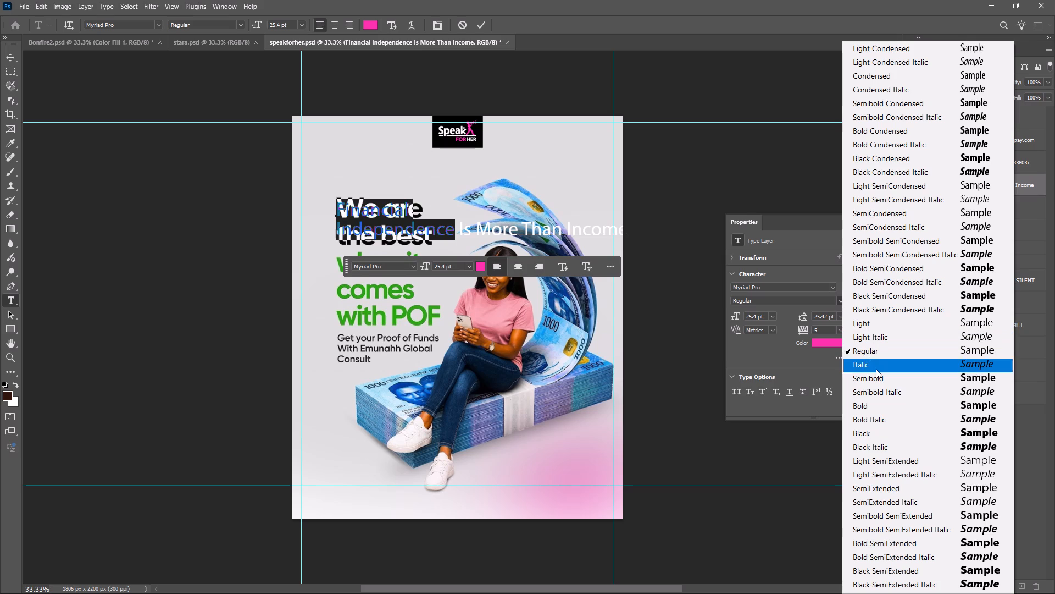
left_click(884, 404)
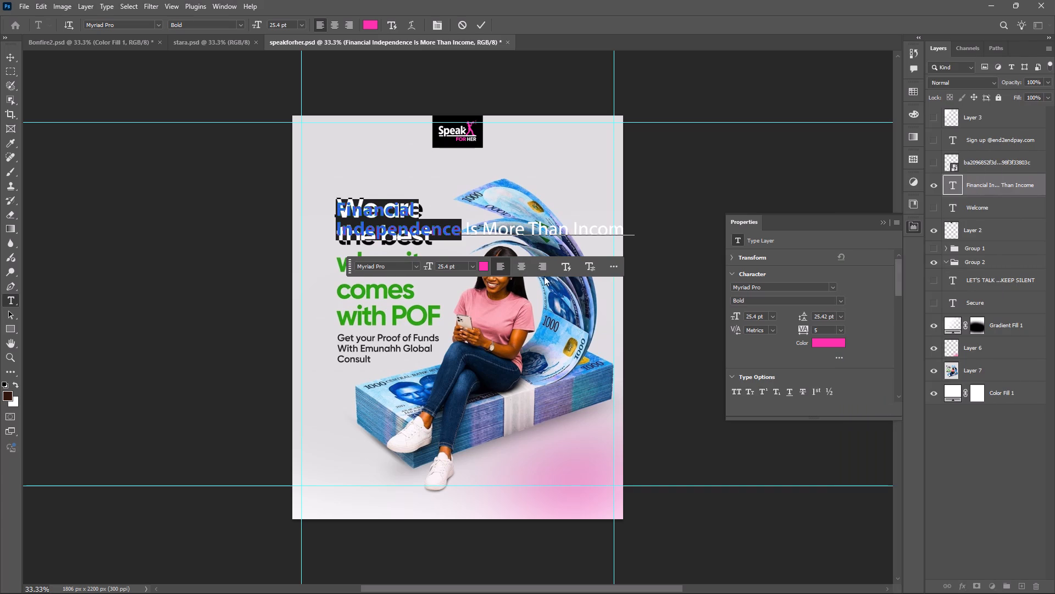
Break the headline after "Independence" and after "Than", putting "Is More Than" and "Income" on separate lines.
left_click(467, 233)
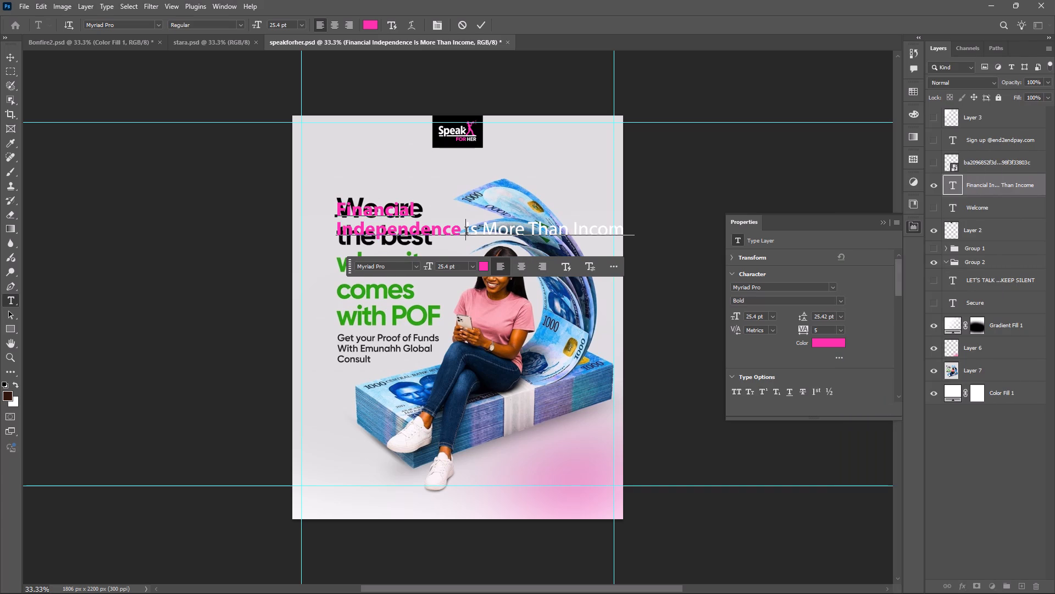
key("BackSpace")
key("Return")
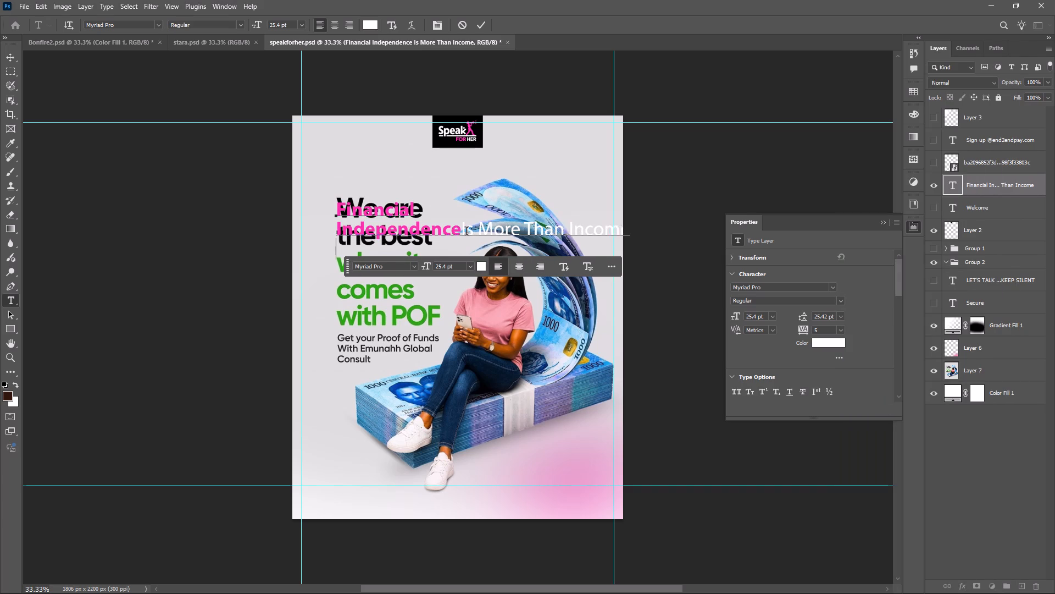
left_click(445, 251)
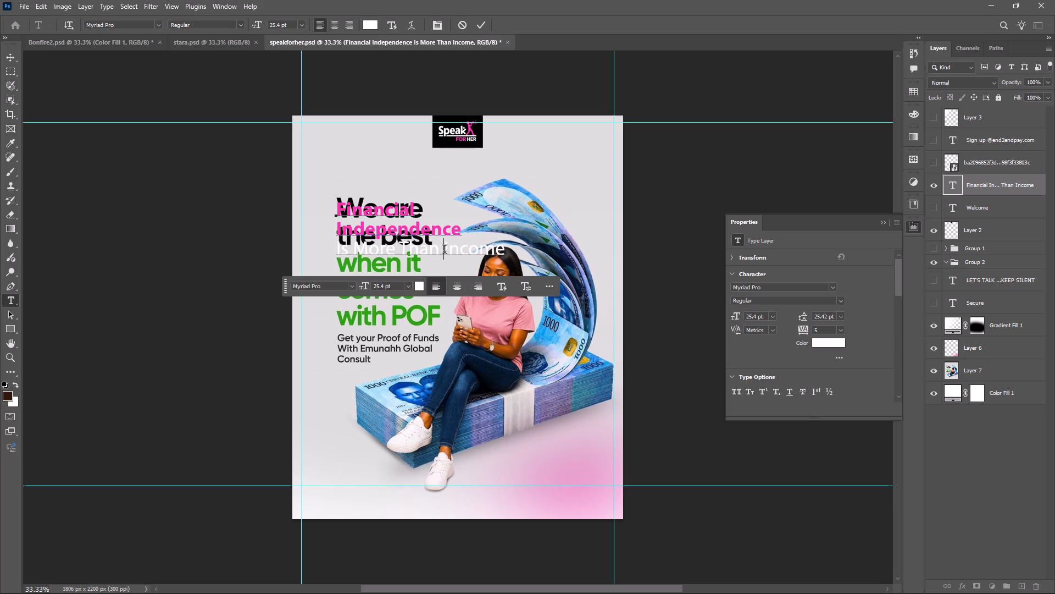
key("BackSpace")
key("Return")
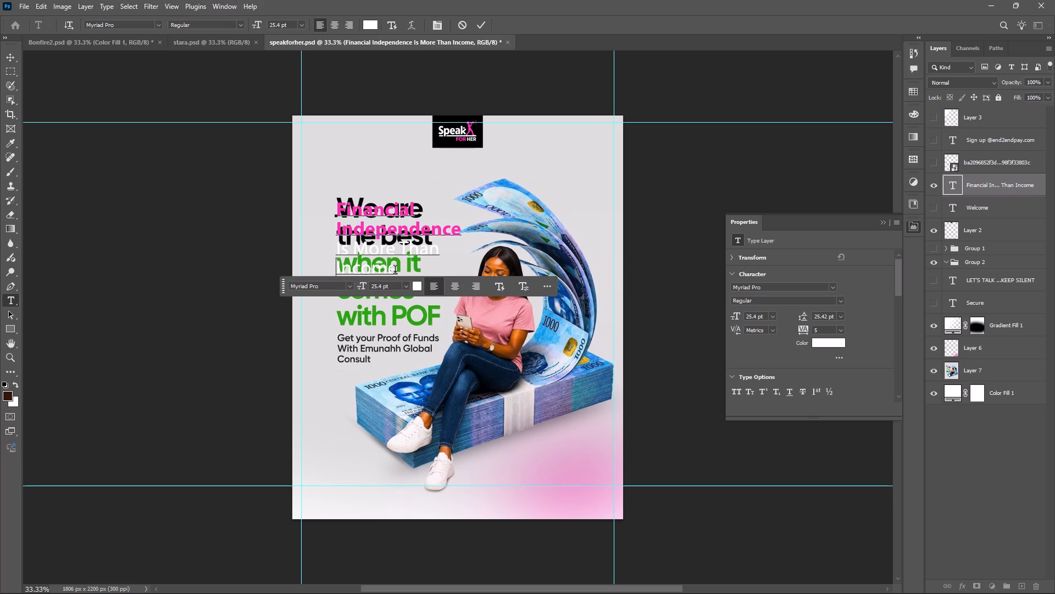
Colour the words "Is More Than Income" black, #000000, sampled from the logo's background, and finish editing the headline.
left_click_drag(397, 270, 338, 249)
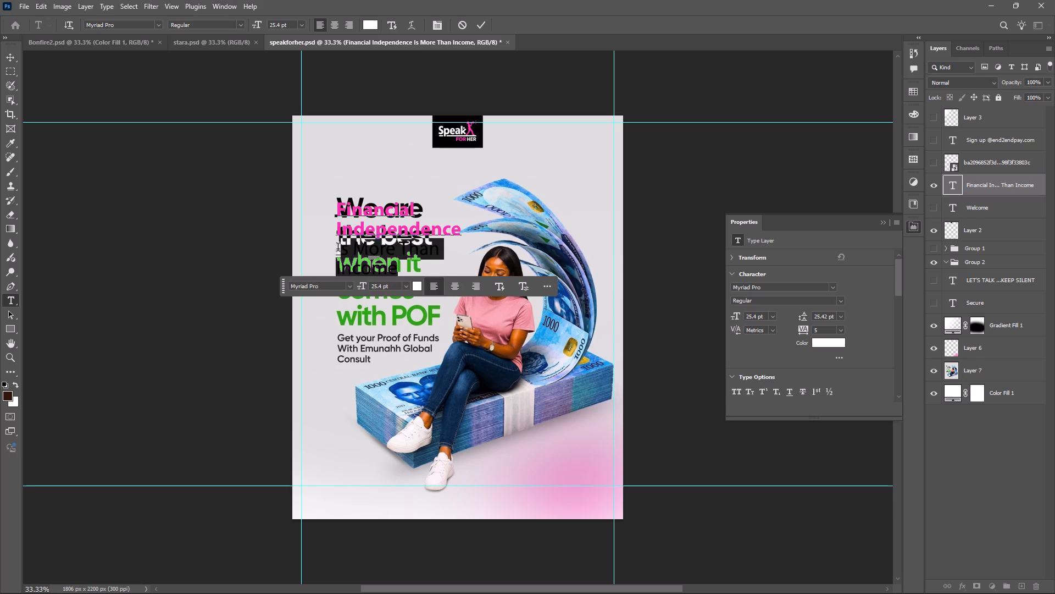
left_click_drag(338, 249, 337, 249)
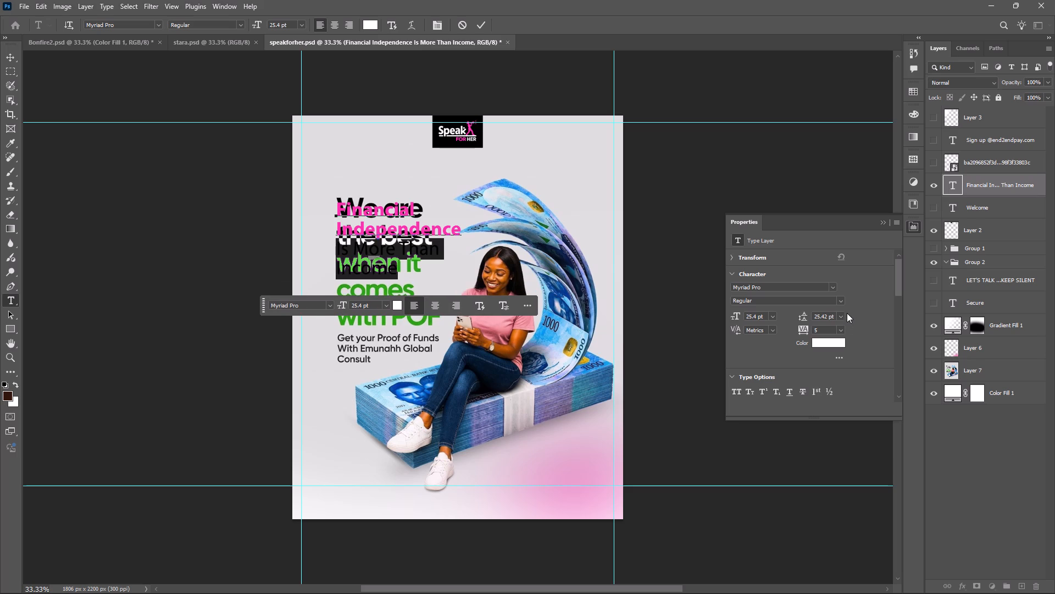
left_click(840, 301)
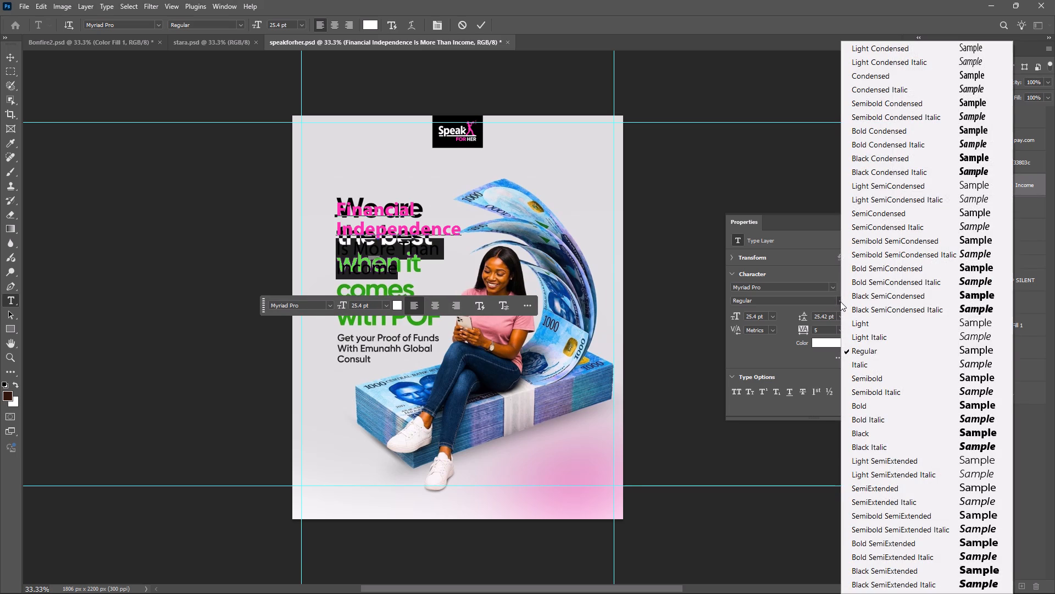
left_click(840, 301)
left_click(823, 344)
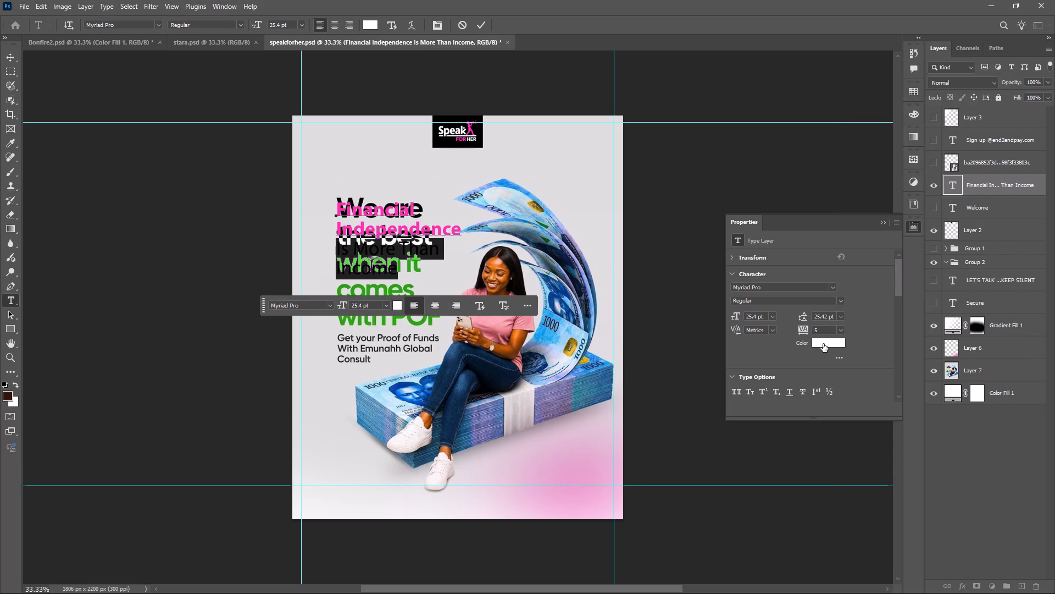
left_click(476, 129)
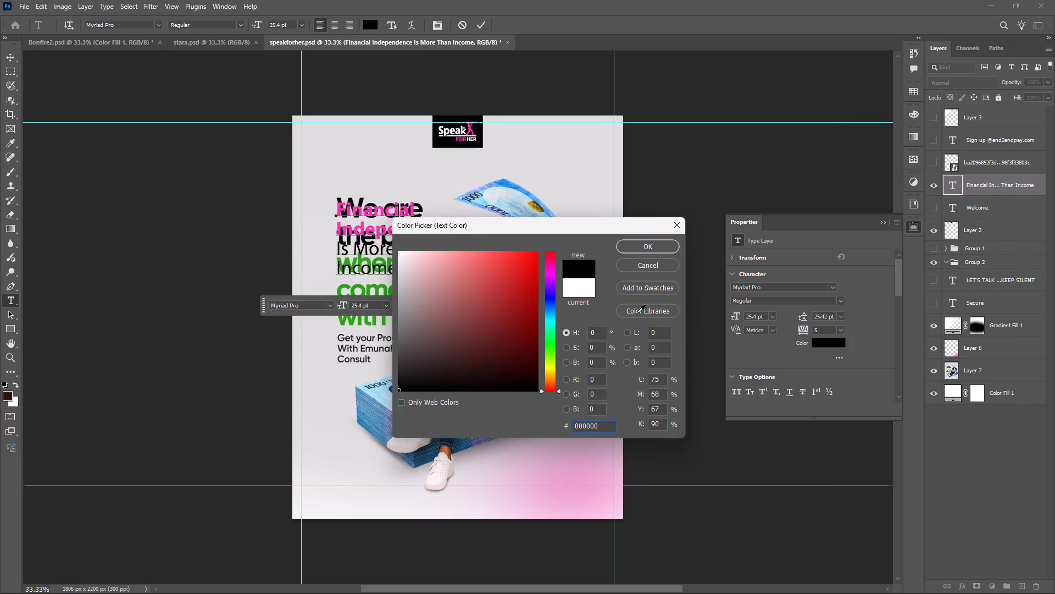
left_click(639, 247)
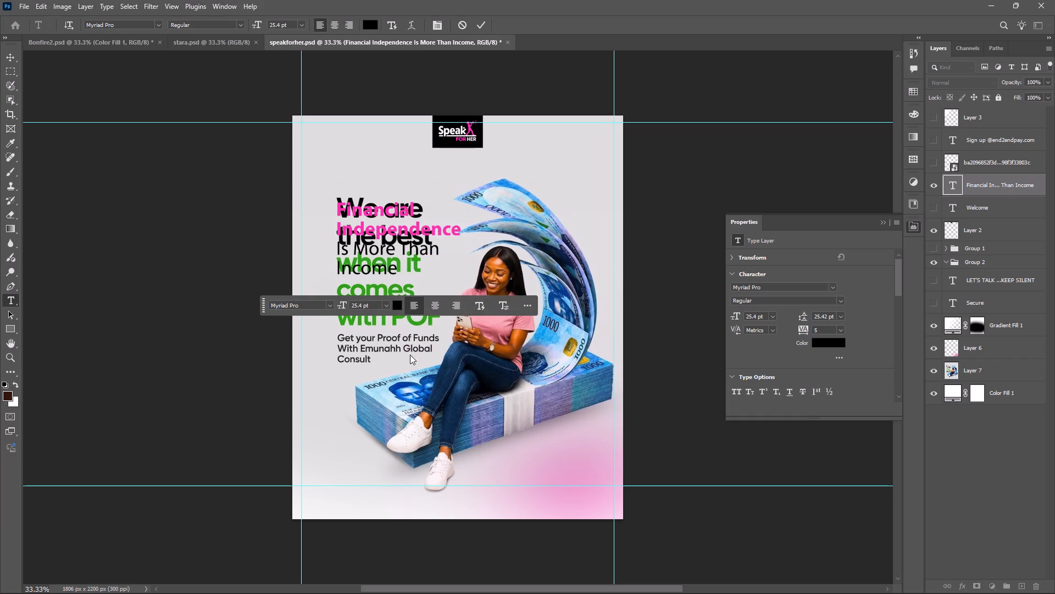
left_click(162, 372)
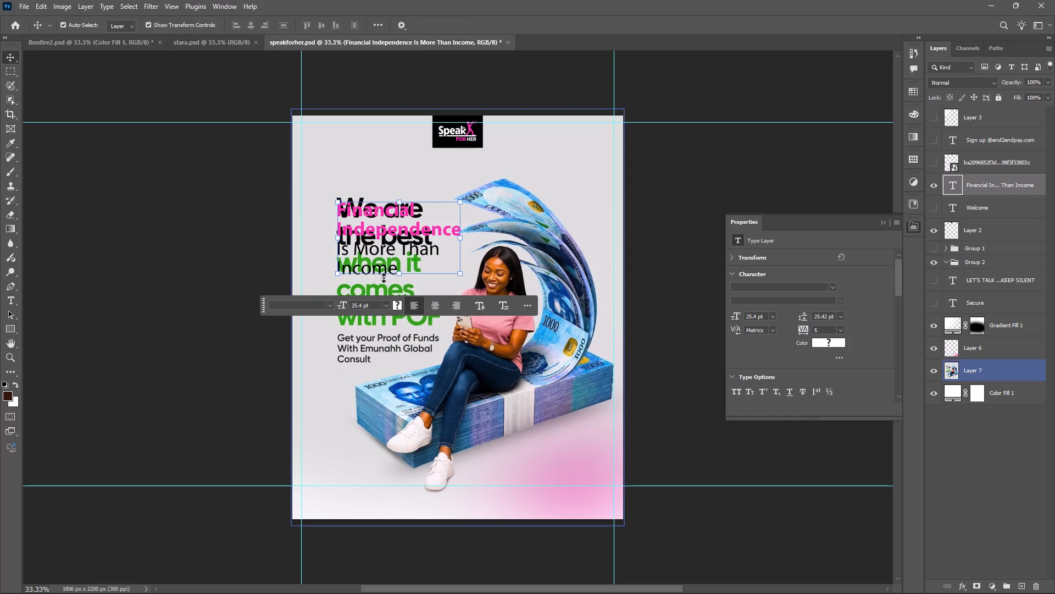
Scale the whole headline up proportionally to about 111%, giving a text size of 28.19 pt.
left_click_drag(338, 200, 326, 190)
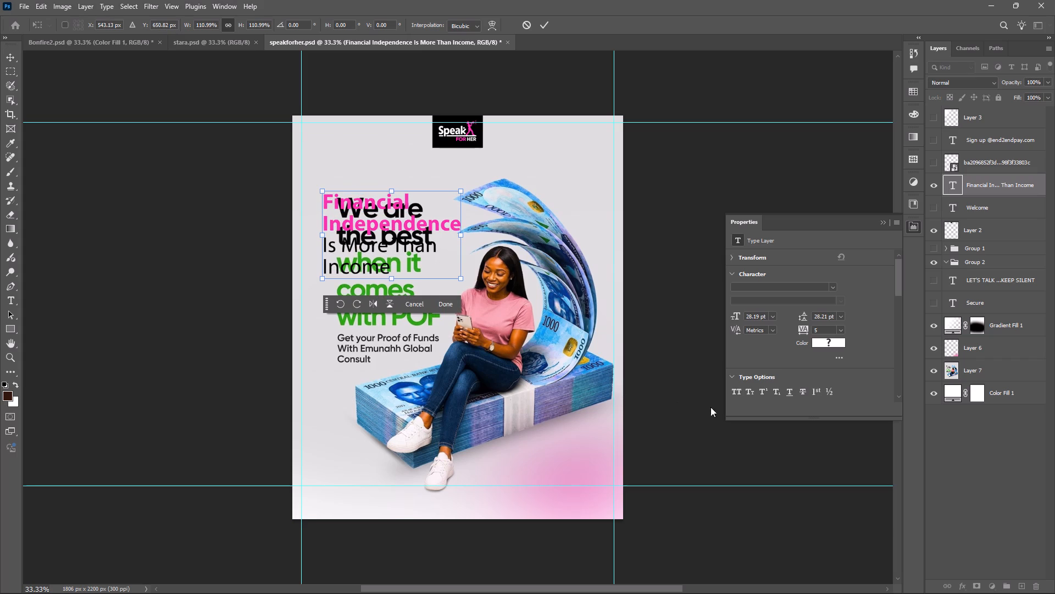
left_click(768, 542)
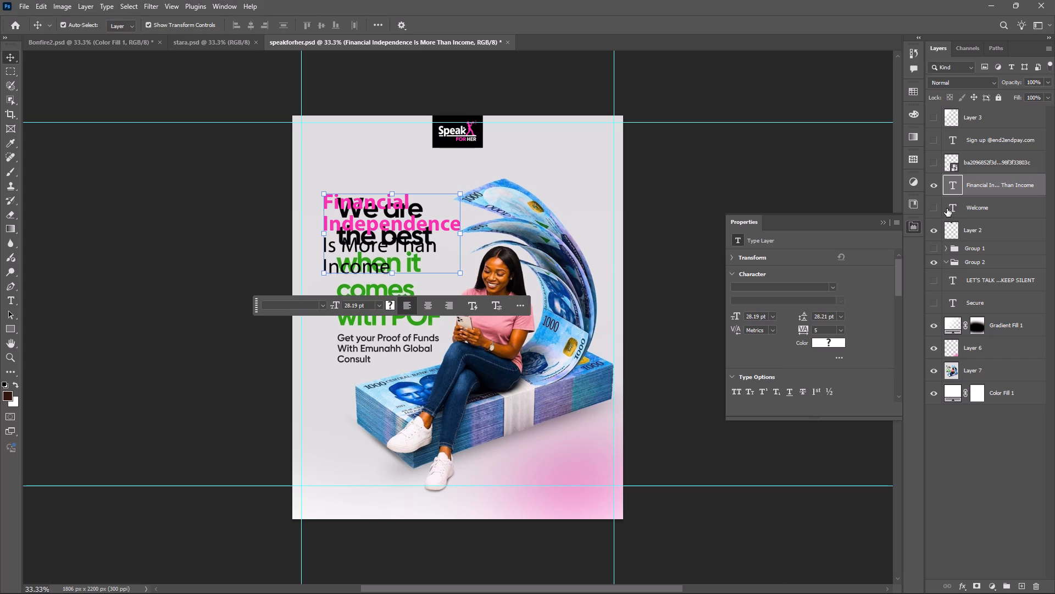
Make the hidden "LET'S TALK ABOUT WHAT WOMEN CANNOT KEEP SILENT" text layer visible and delete it from Group 2.
left_click(930, 280)
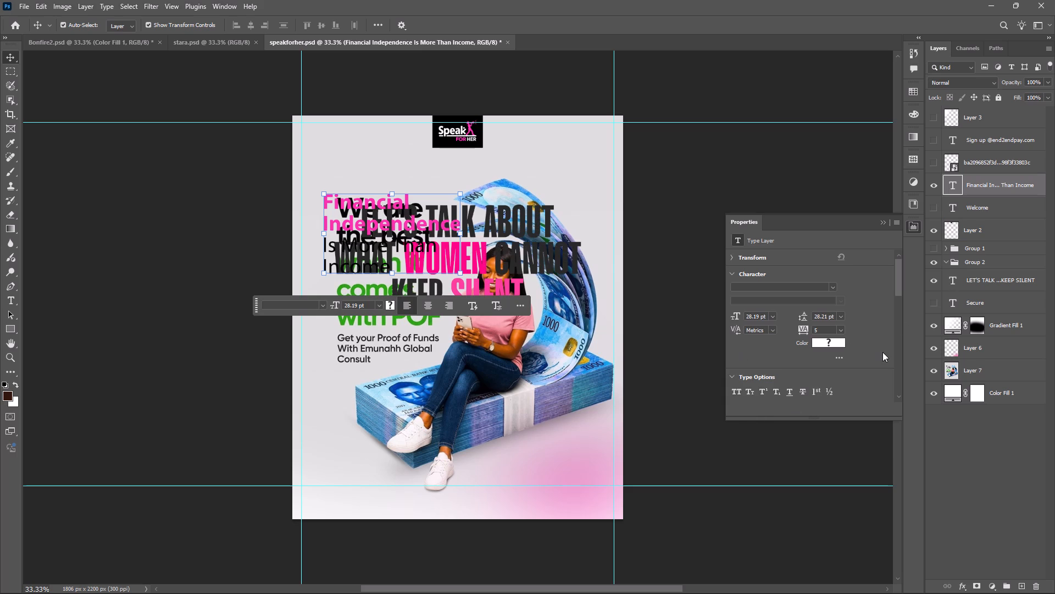
left_click(976, 284)
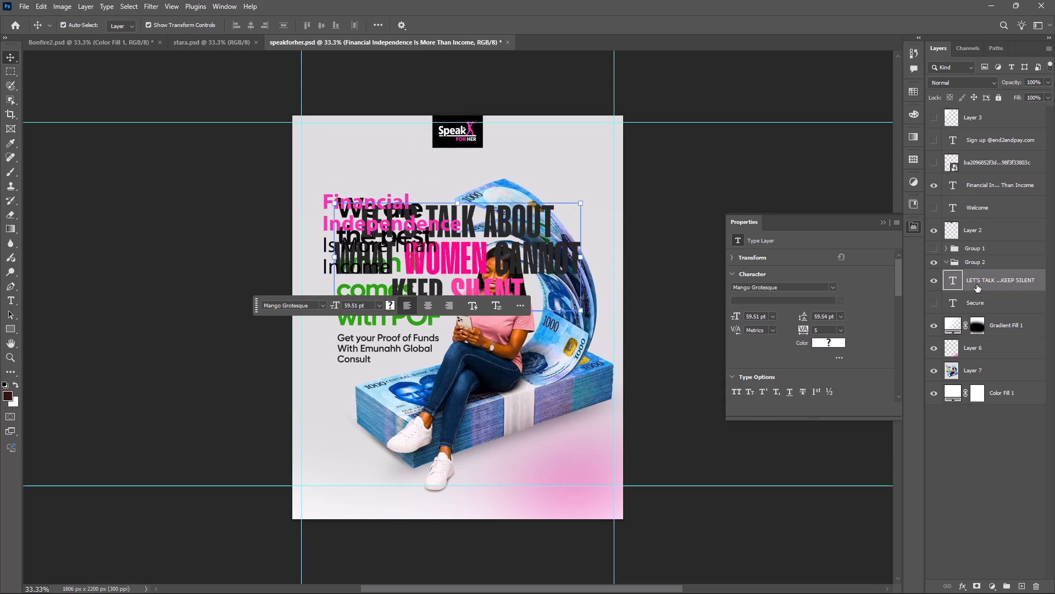
key("BackSpace")
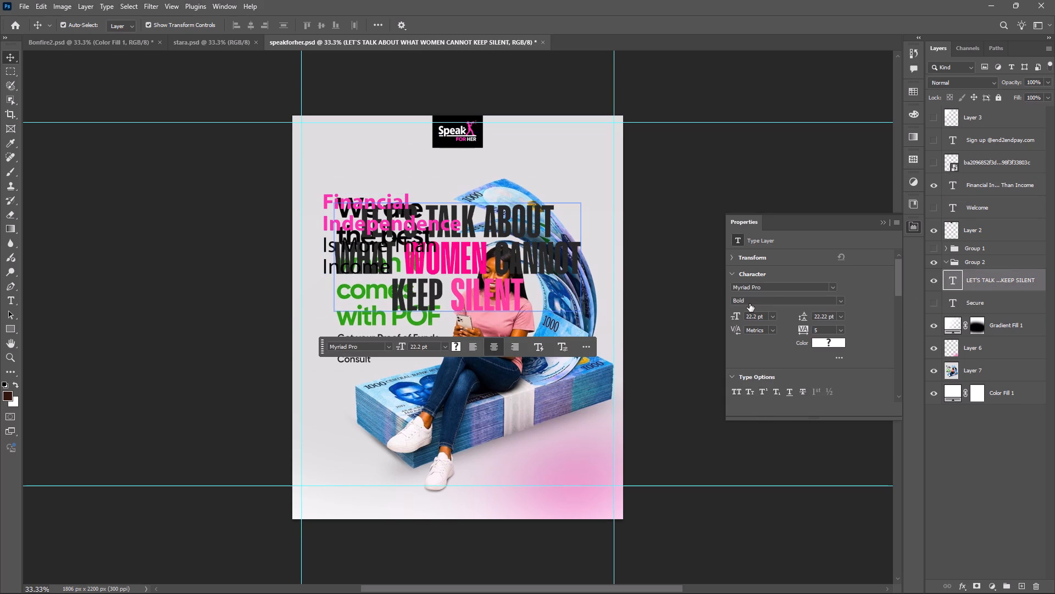
In the WPS Office content calendar, copy the November 6 caption line "Earning money matters. Having control over it matters just as much.".
key("alt+Tab")
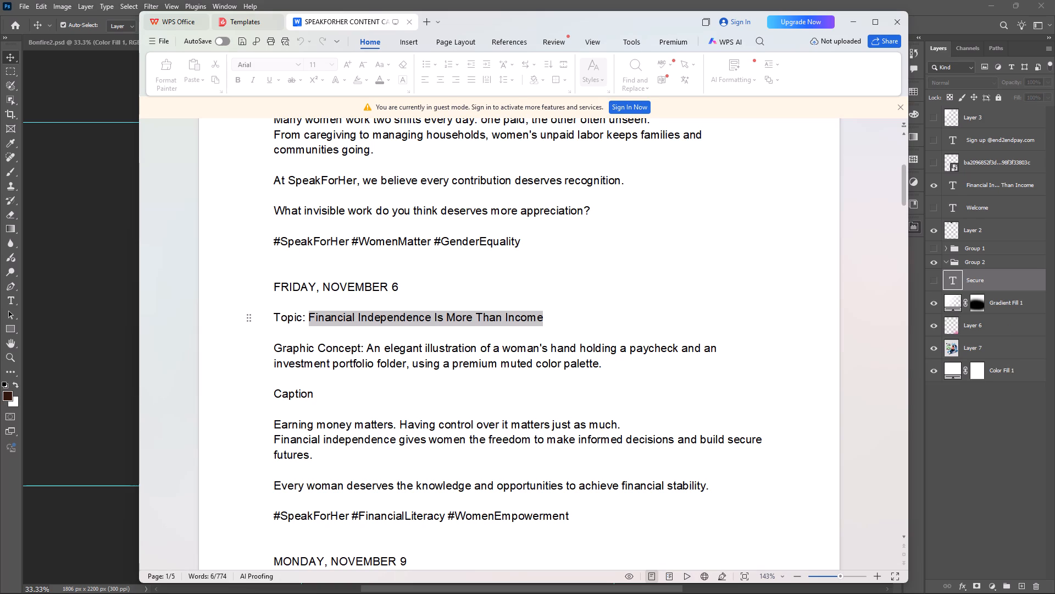
left_click_drag(272, 422, 567, 428)
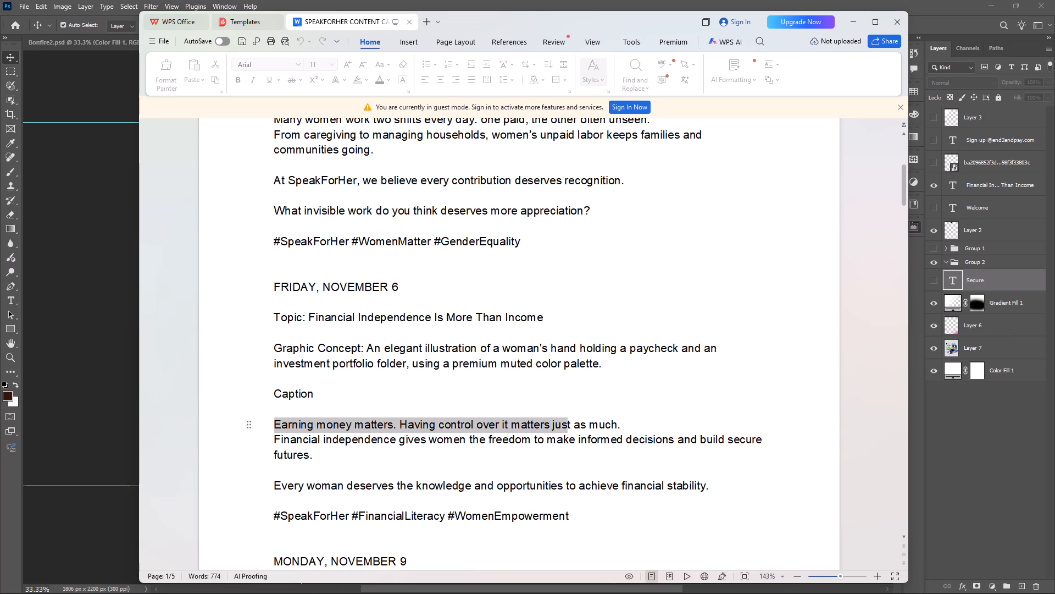
left_click_drag(567, 428, 623, 428)
key("ctrl+c")
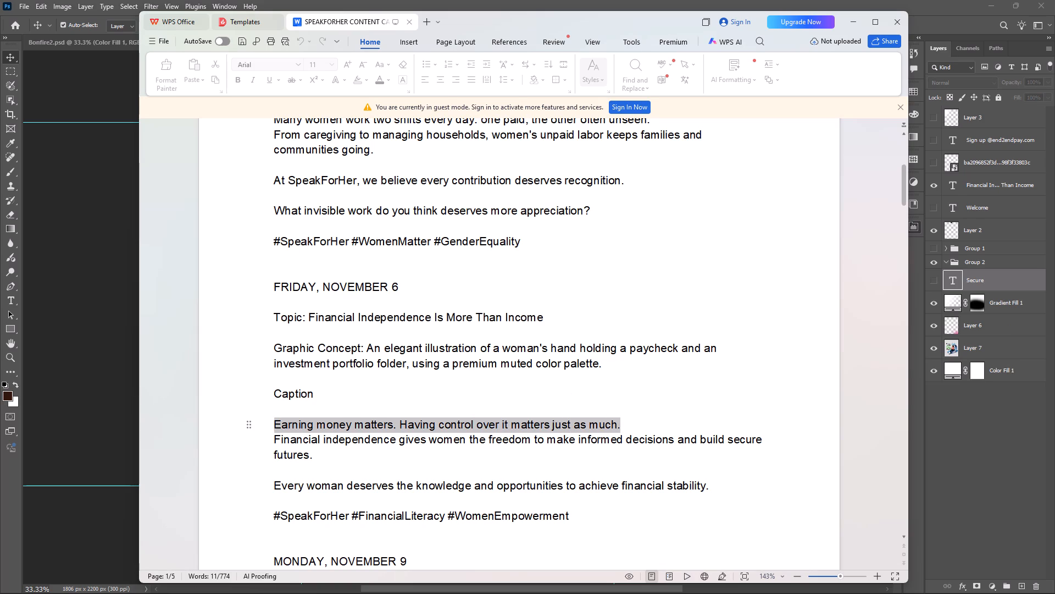
Back in Photoshop, duplicate the "Financial Independence Is More Than Income" headline layer and move the copy straight down below the original.
key("alt+Tab")
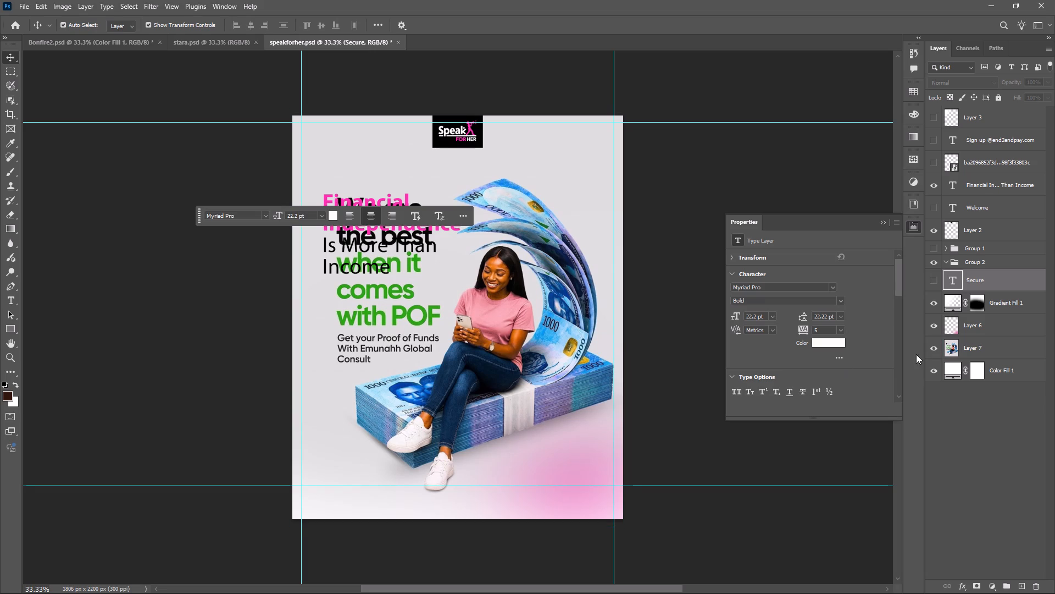
left_click(362, 244)
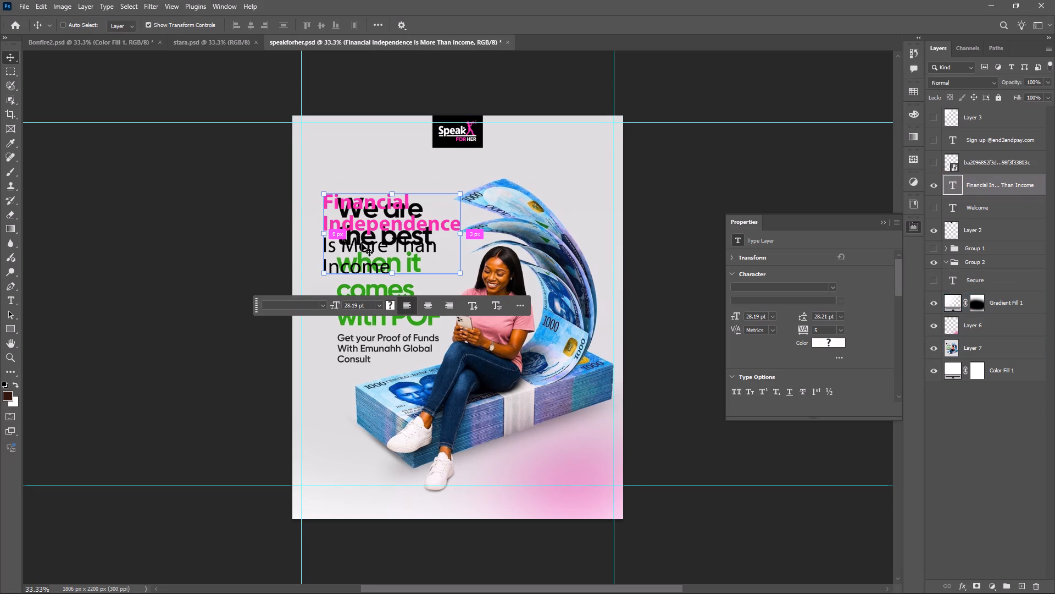
key("ctrl+j")
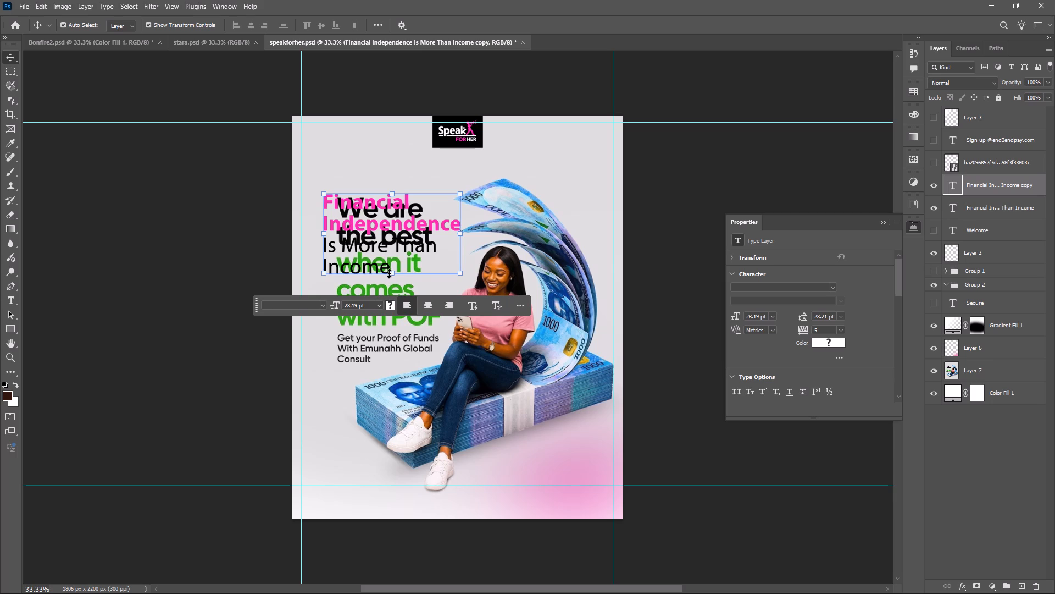
left_click_drag(385, 237, 386, 309, "shift")
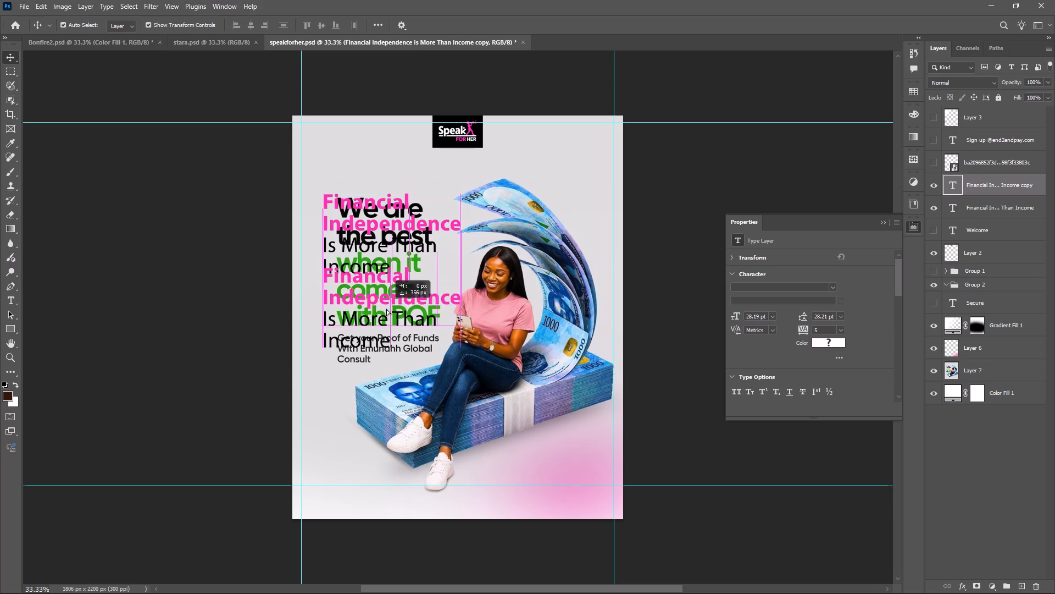
left_click_drag(386, 309, 386, 321, "shift")
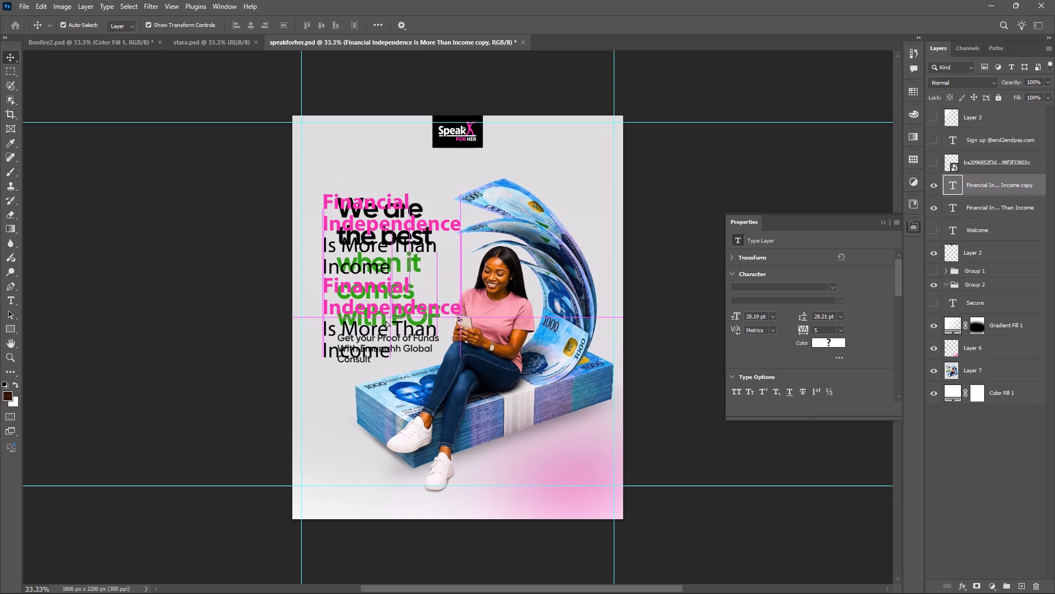
Replace the duplicated headline's text with the copied caption "Earning money matters. Having control over it matters just as much.".
triple_click(369, 335)
triple_click(369, 335)
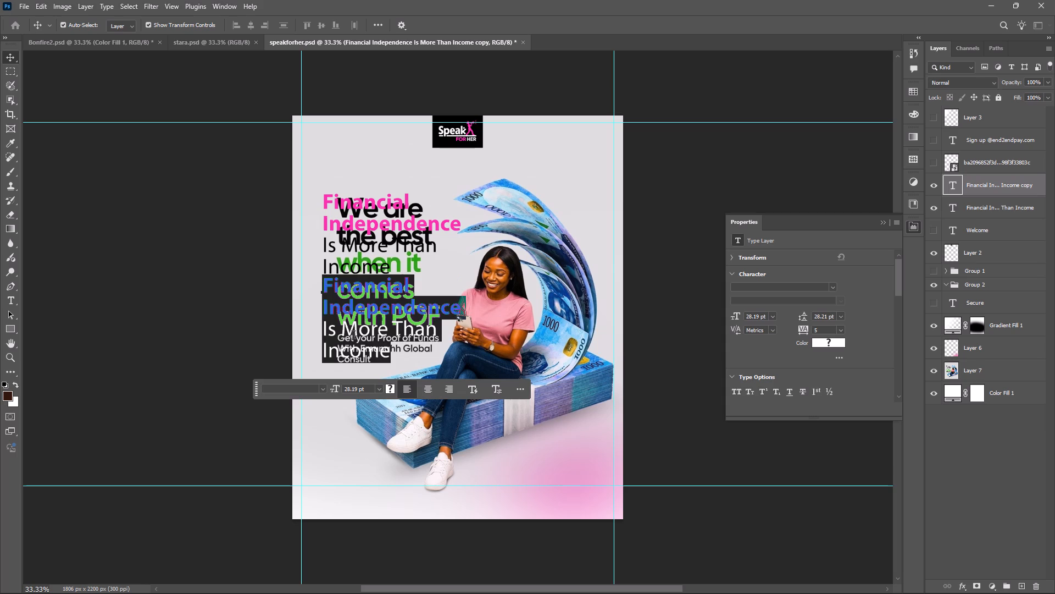
key("ctrl+v")
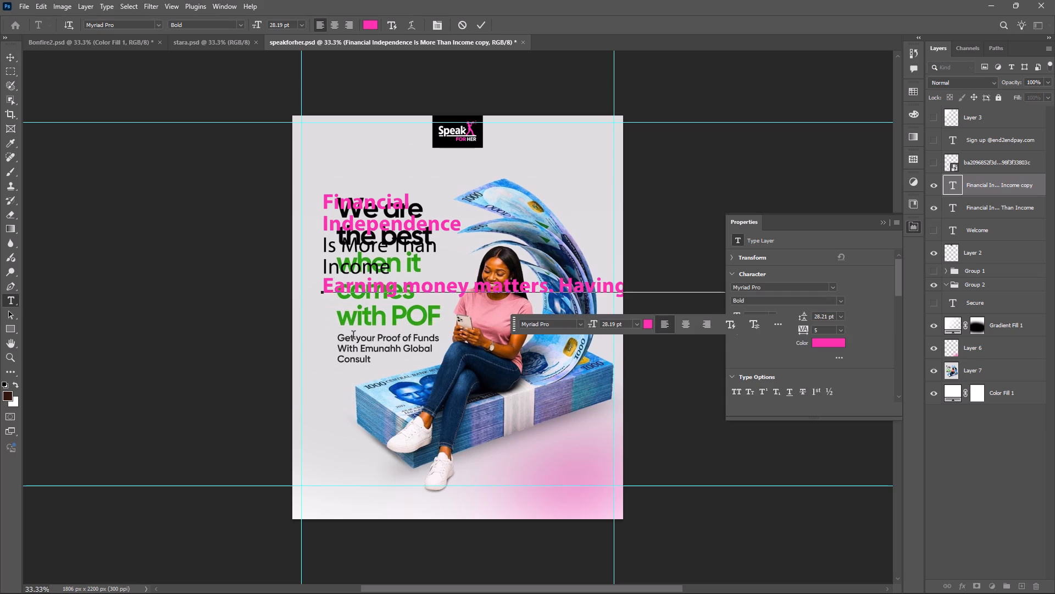
Set the whole caption text to Myriad Pro Light at 14 pt.
key("ctrl+a")
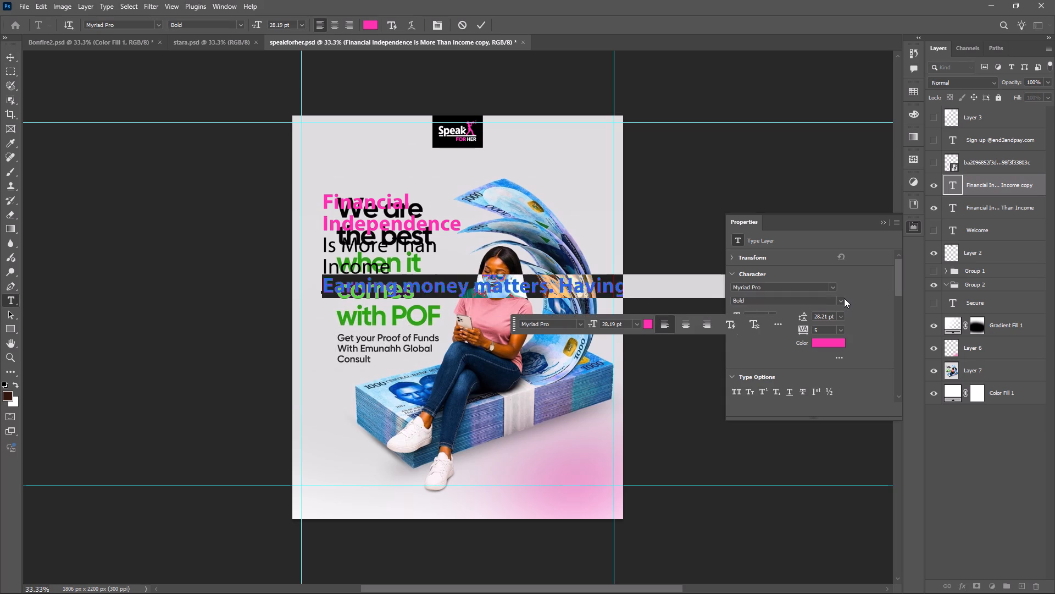
left_click(844, 298)
left_click(881, 321)
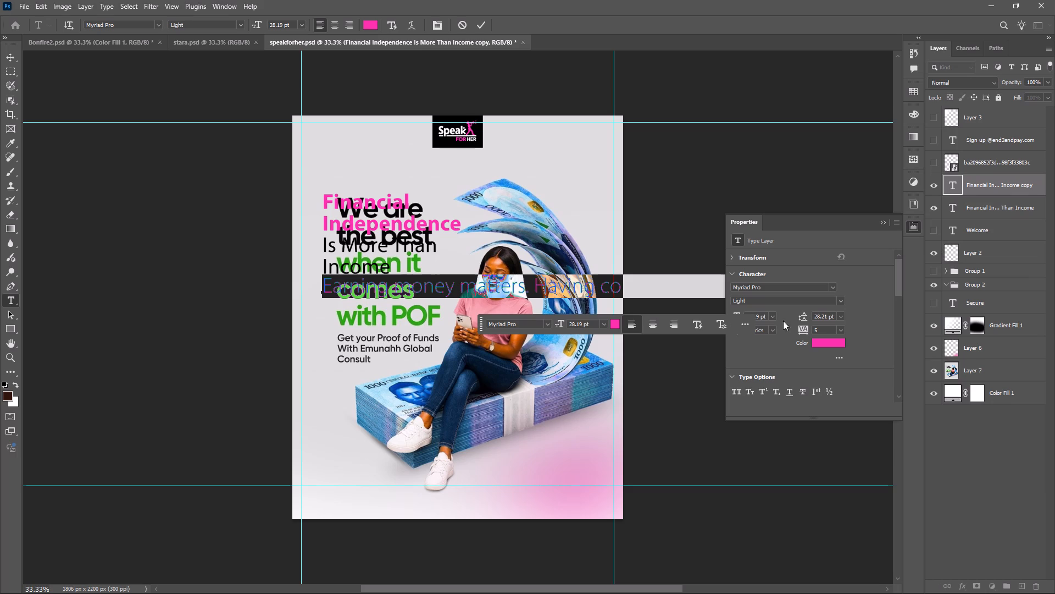
left_click(605, 323)
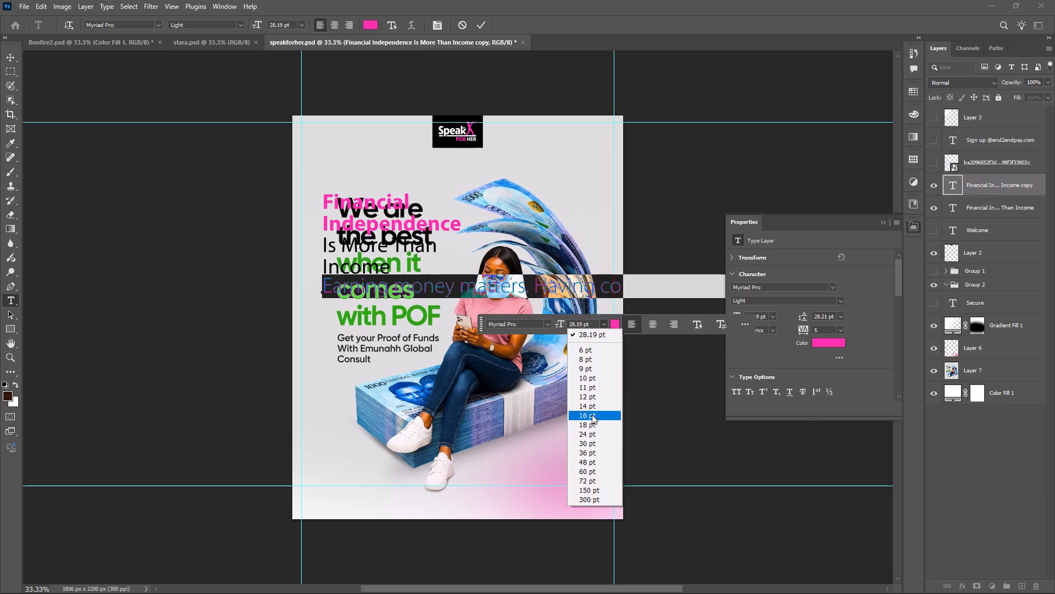
left_click(592, 414)
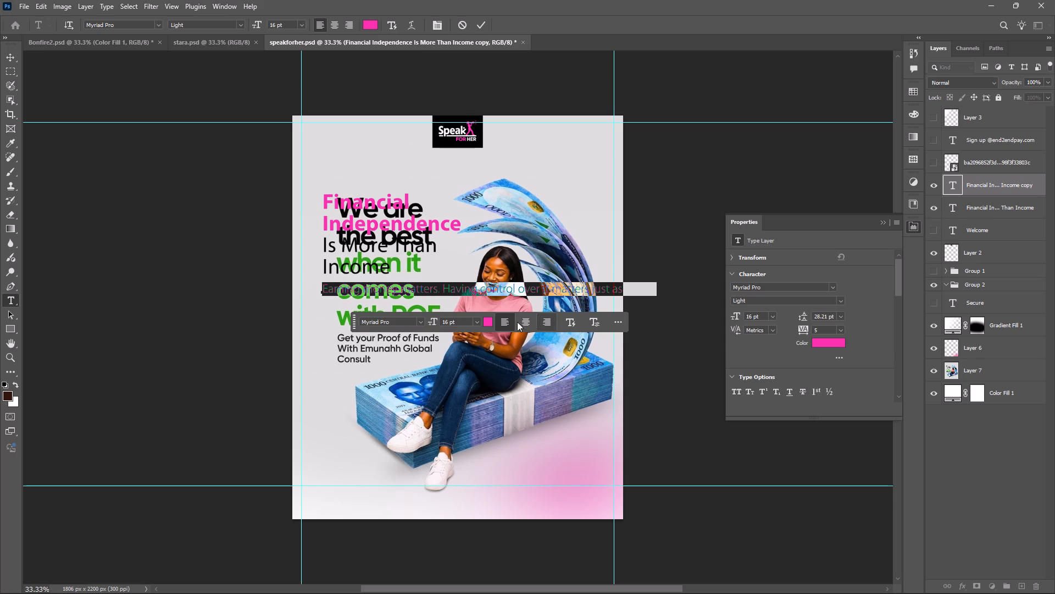
left_click(474, 319)
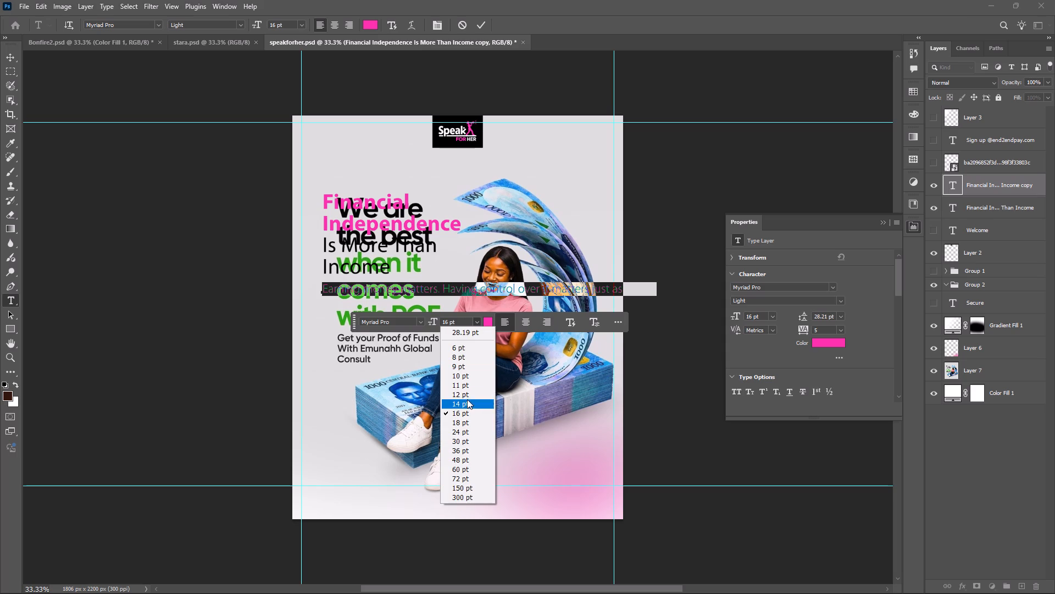
left_click(467, 401)
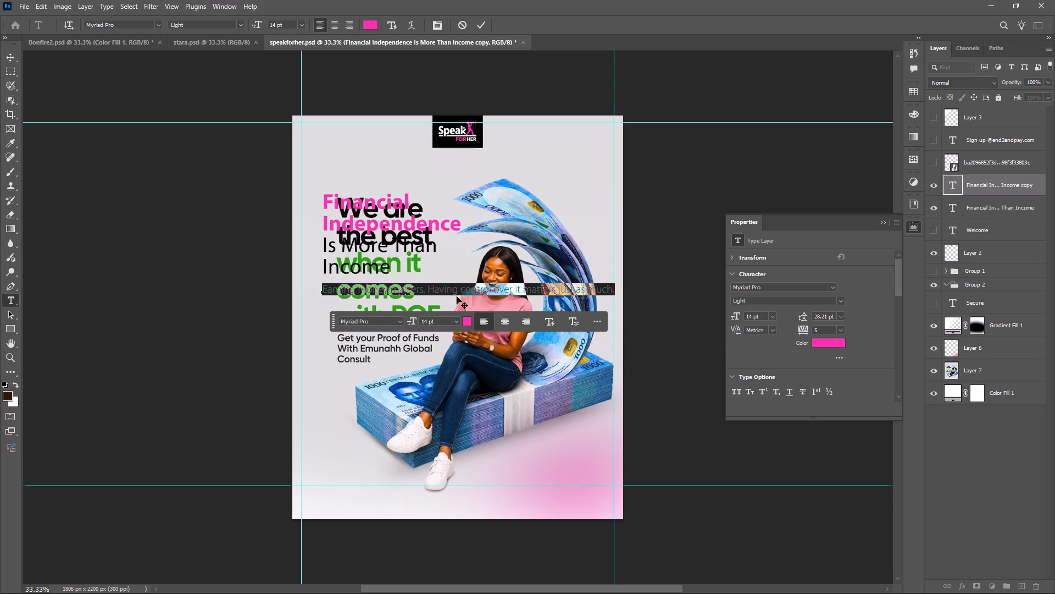
Break the caption into three lines, before "Having" and before "matters just as much", and set its leading to Auto.
left_click(429, 294)
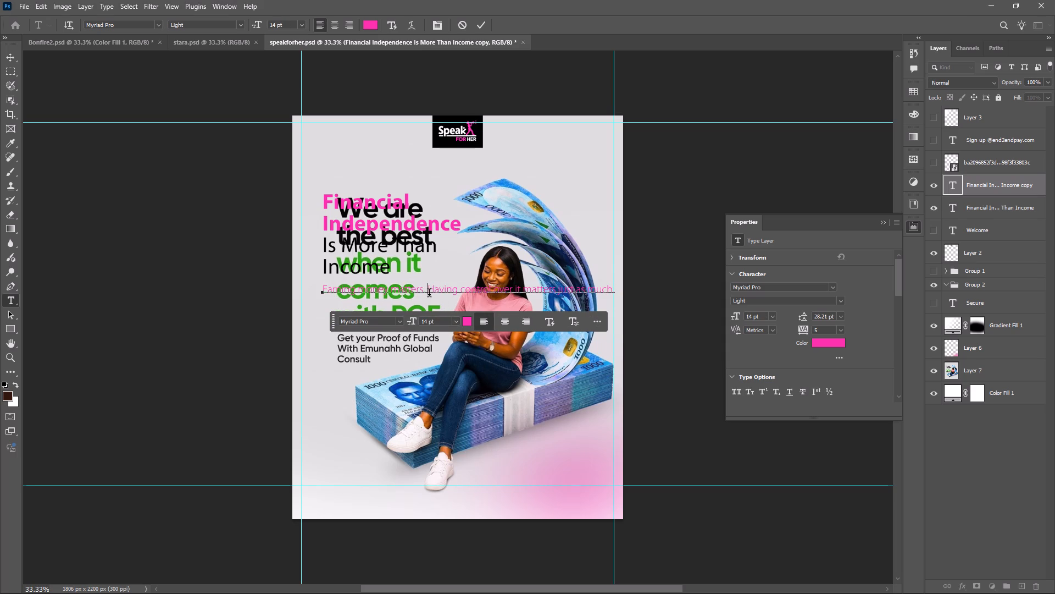
key("BackSpace")
key("Return")
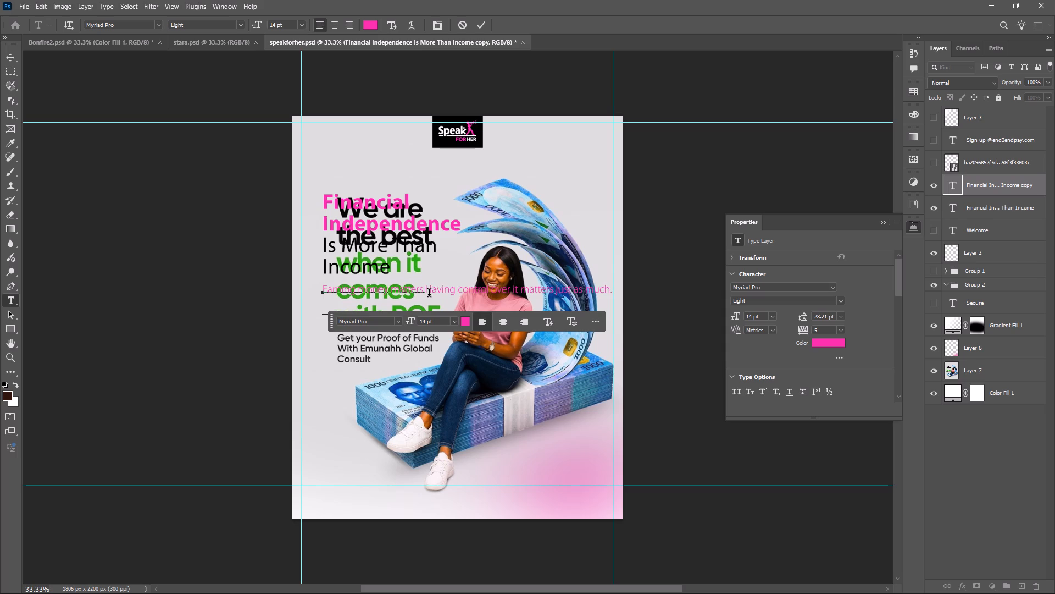
key("ctrl+a")
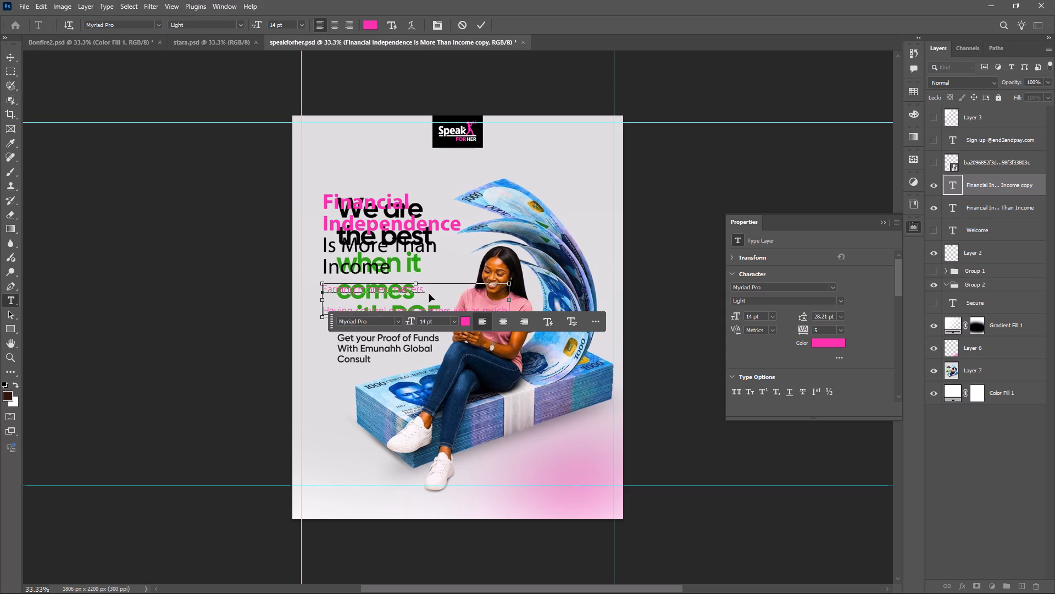
left_click(839, 315)
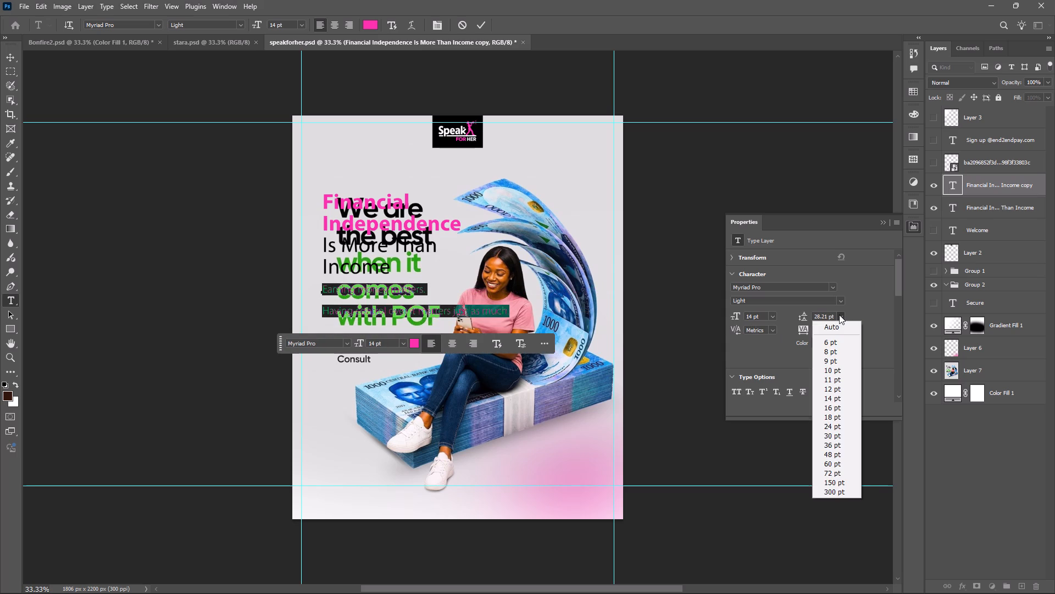
left_click(836, 324)
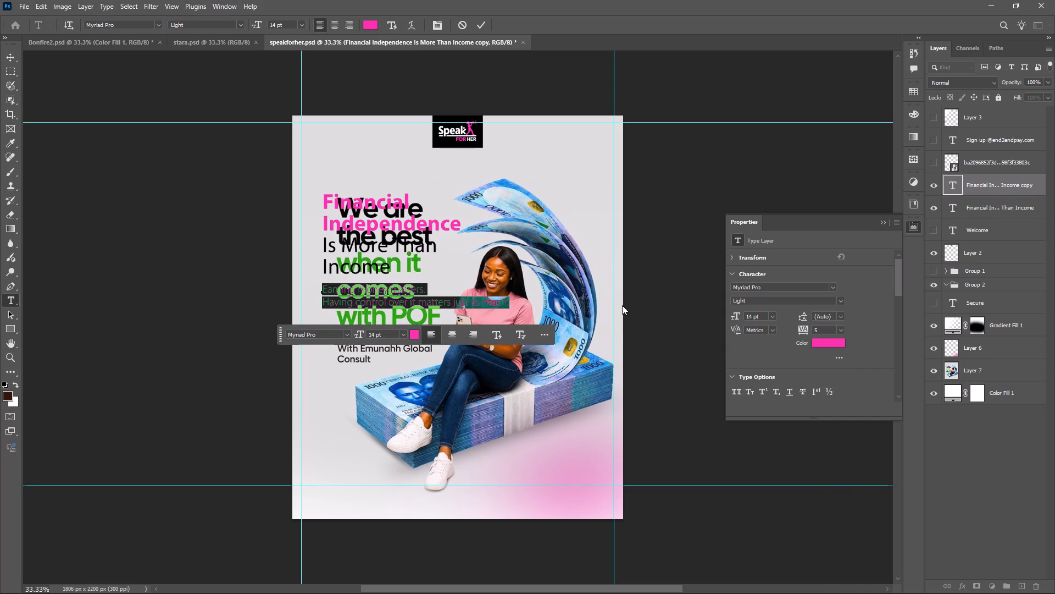
left_click(419, 306)
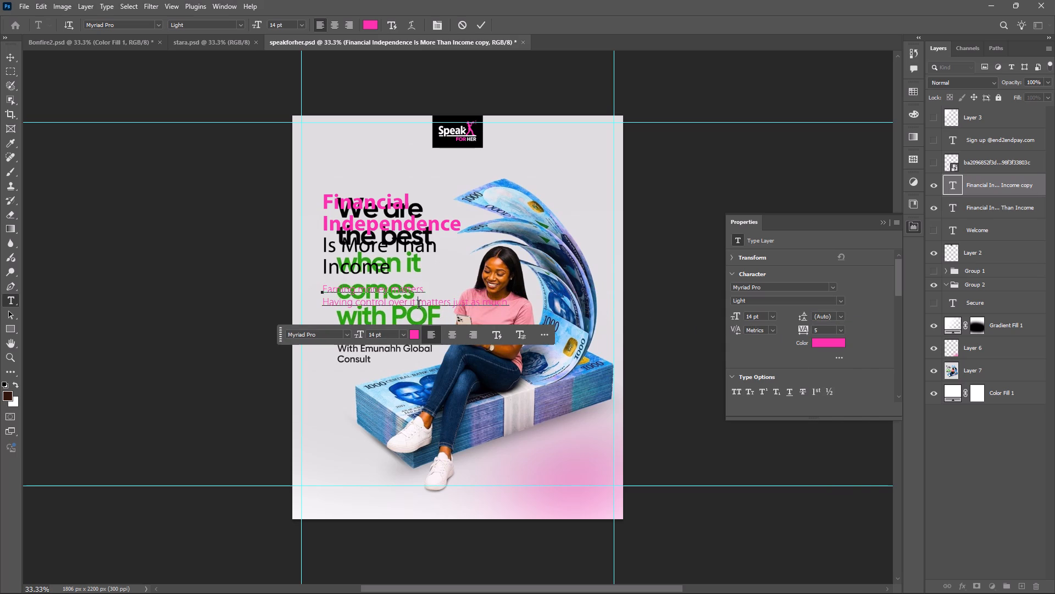
key("Return")
Colour the entire caption black, #000000, sampled from the SpeakForHer logo's background.
key("ctrl+a")
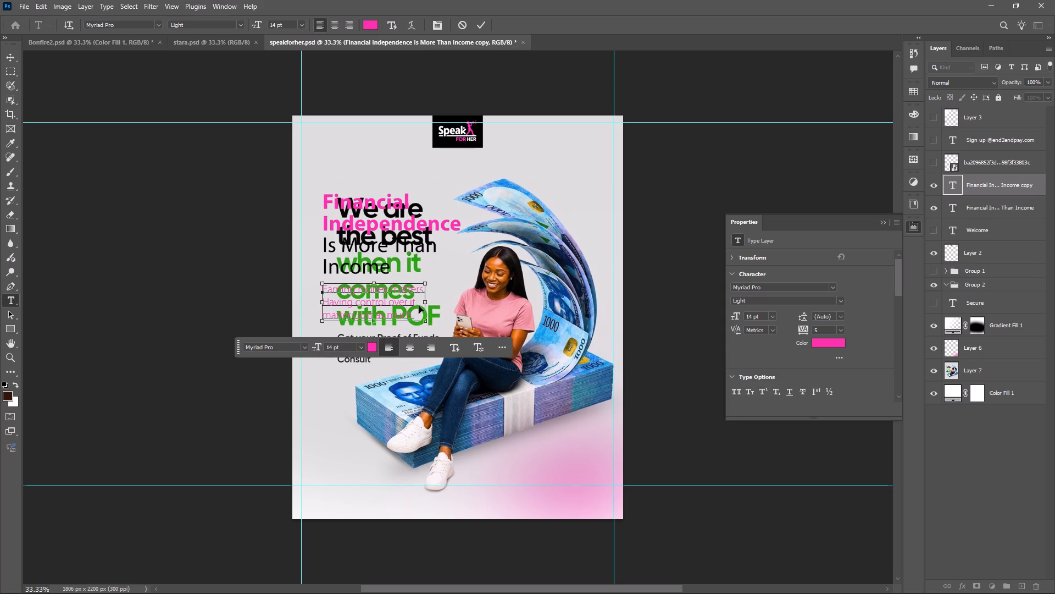
left_click(819, 343)
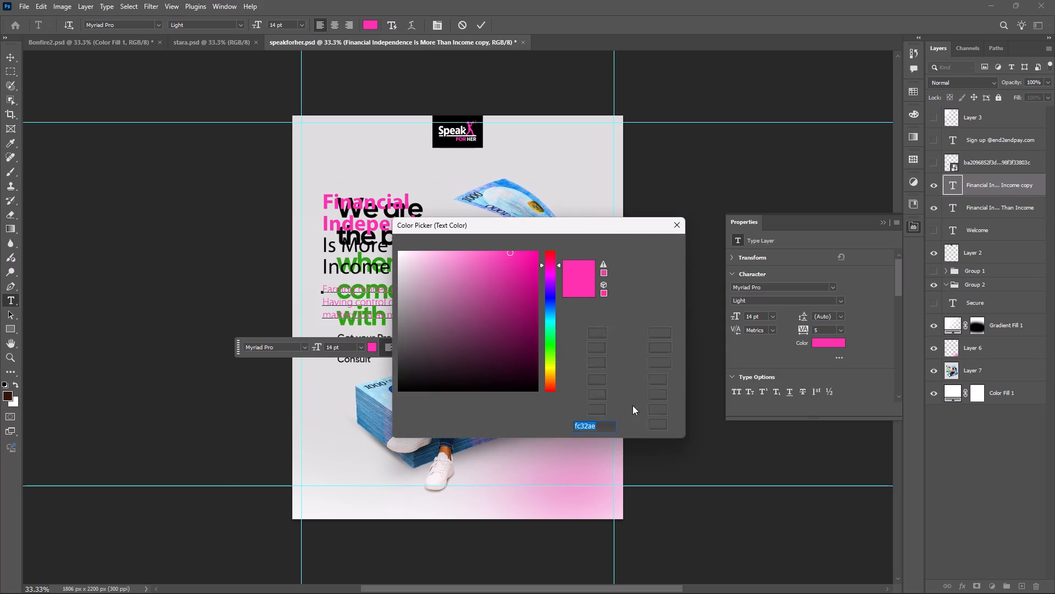
left_click(478, 127)
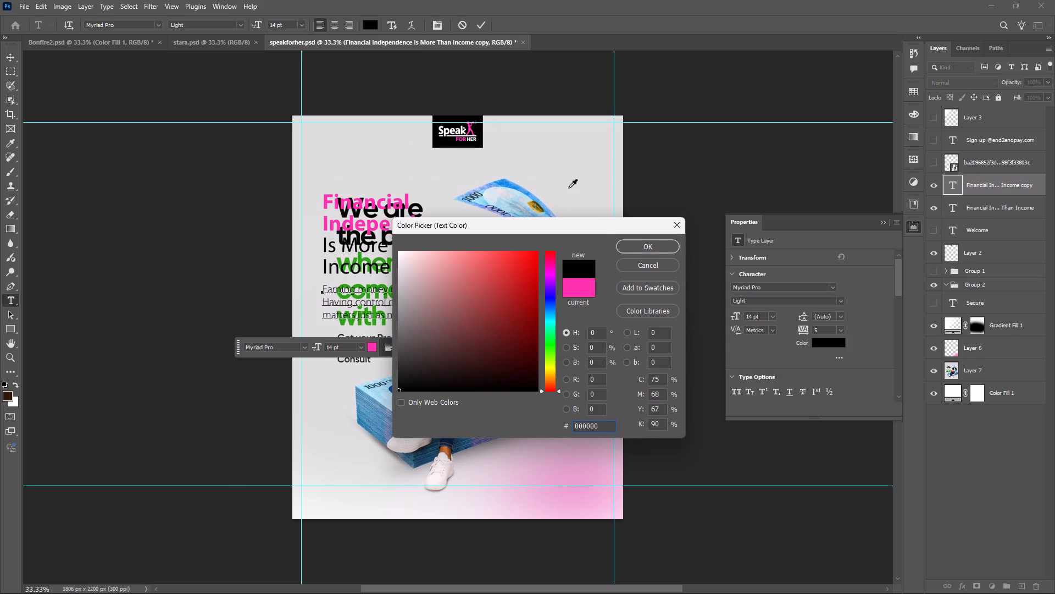
left_click(630, 246)
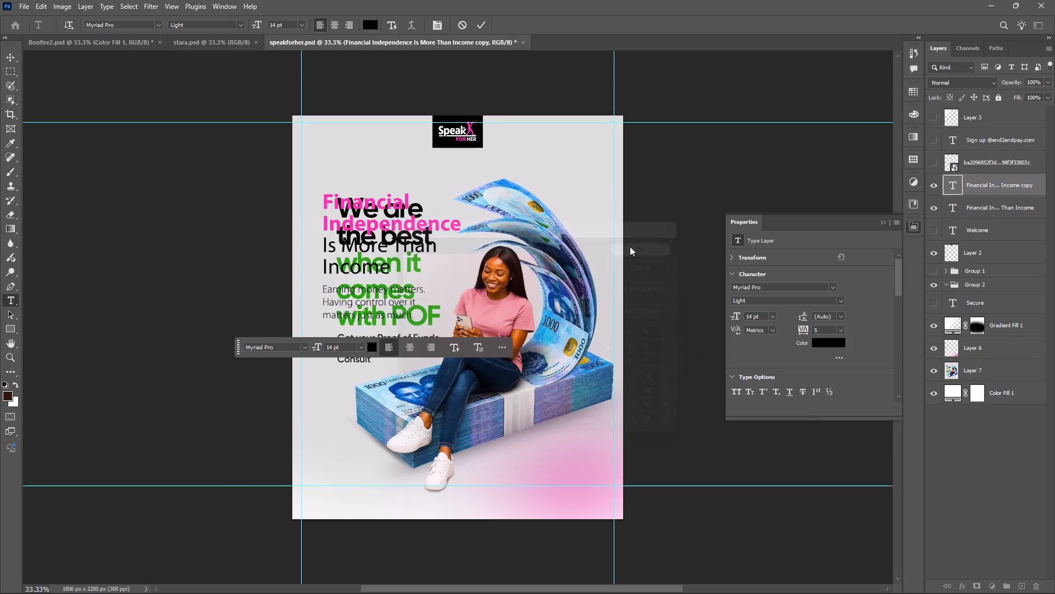
Change the caption's font style to Light Italic and finish editing the text.
left_click(839, 301)
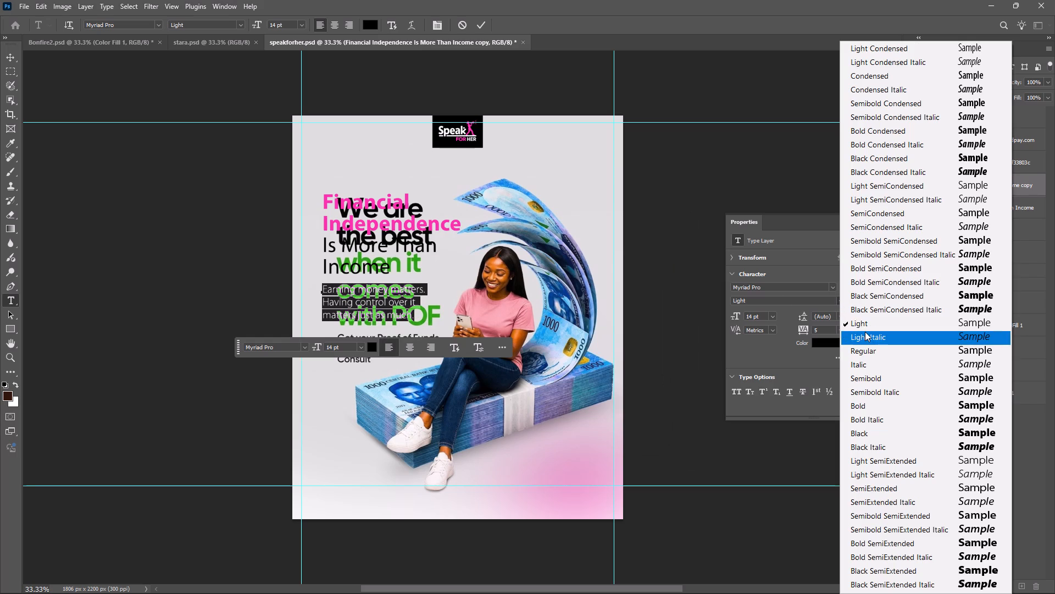
left_click(865, 332)
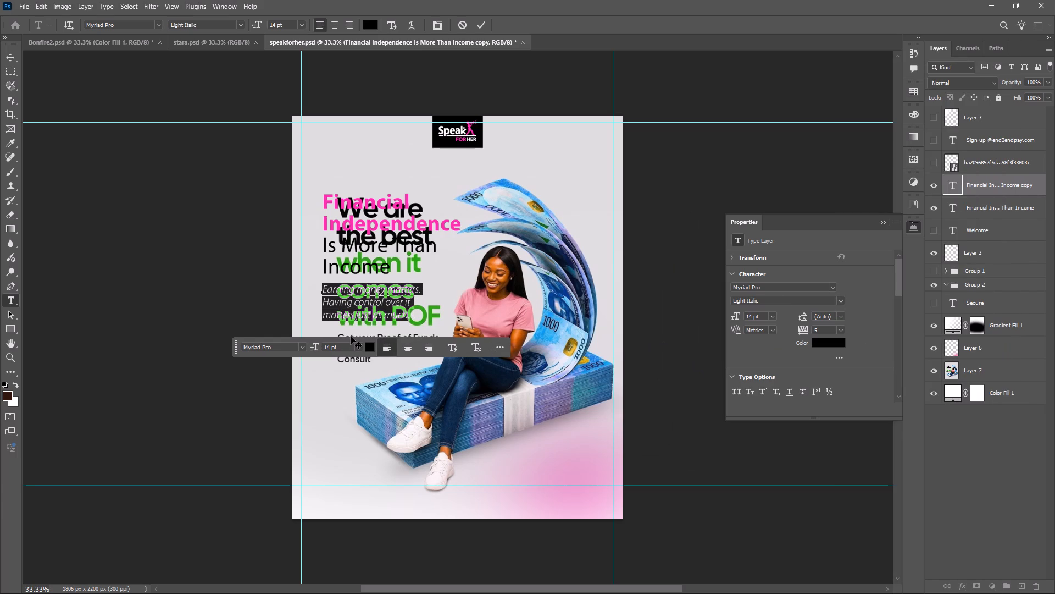
left_click(190, 313)
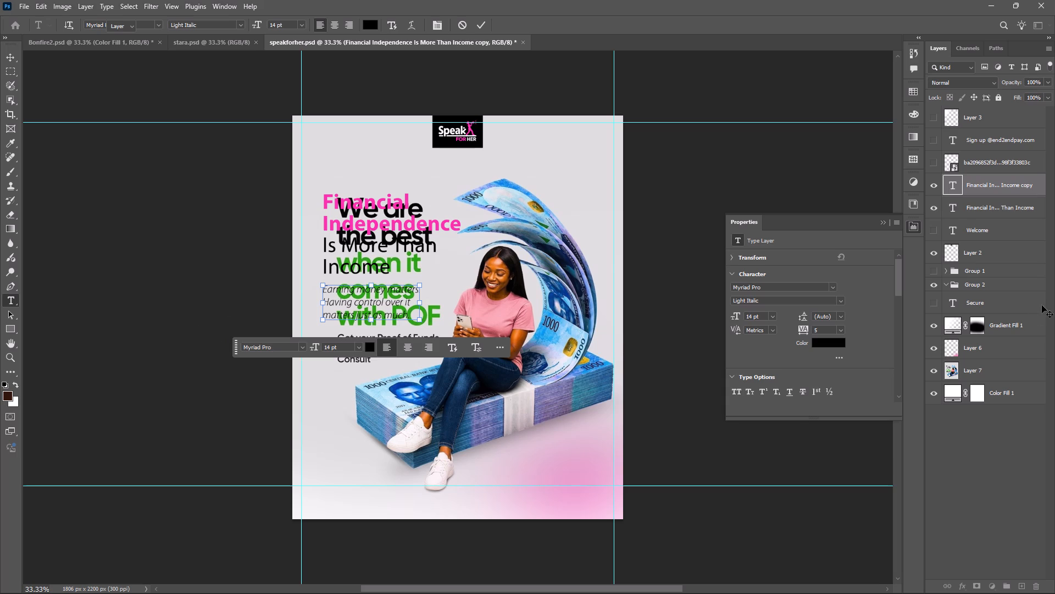
On Layer 7, paint over the image's old "We are the best when it comes with POF" wording and subtext with the content-aware Spot Healing Brush.
left_click(967, 367)
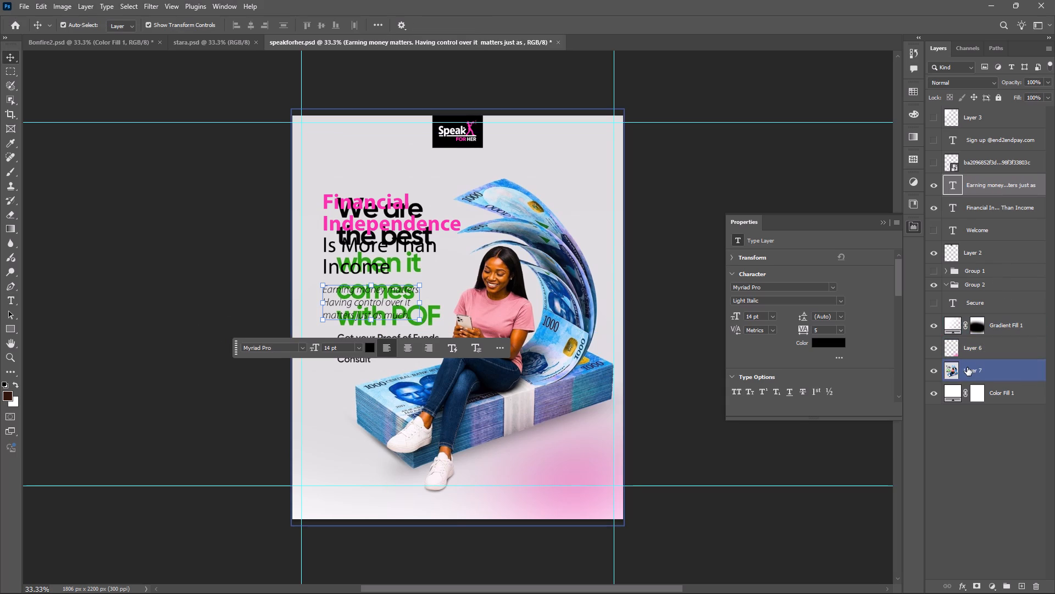
key("j")
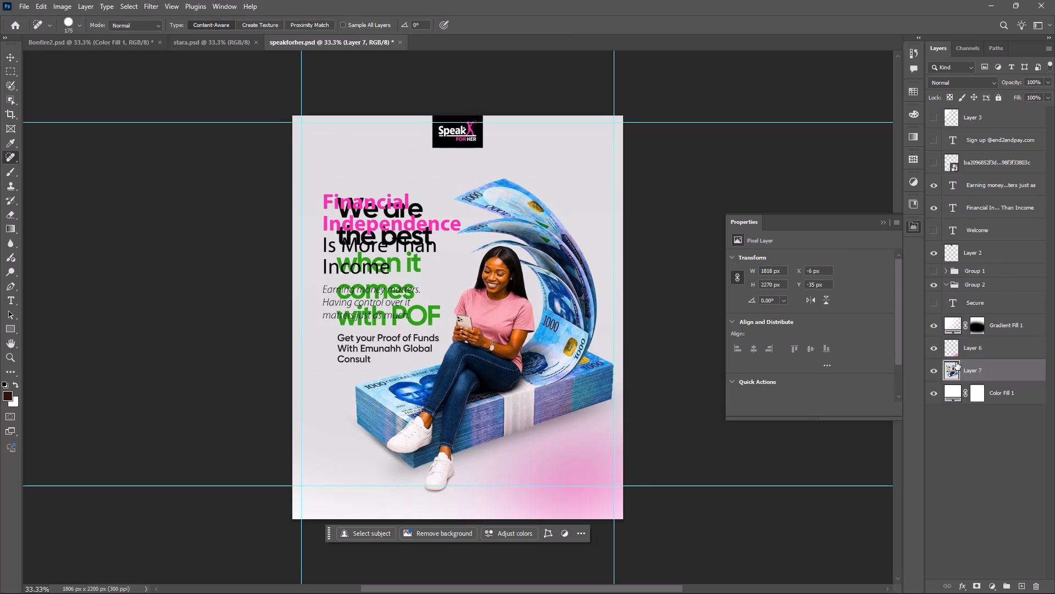
left_click_drag(427, 344, 419, 345)
left_click_drag(419, 345, 341, 281)
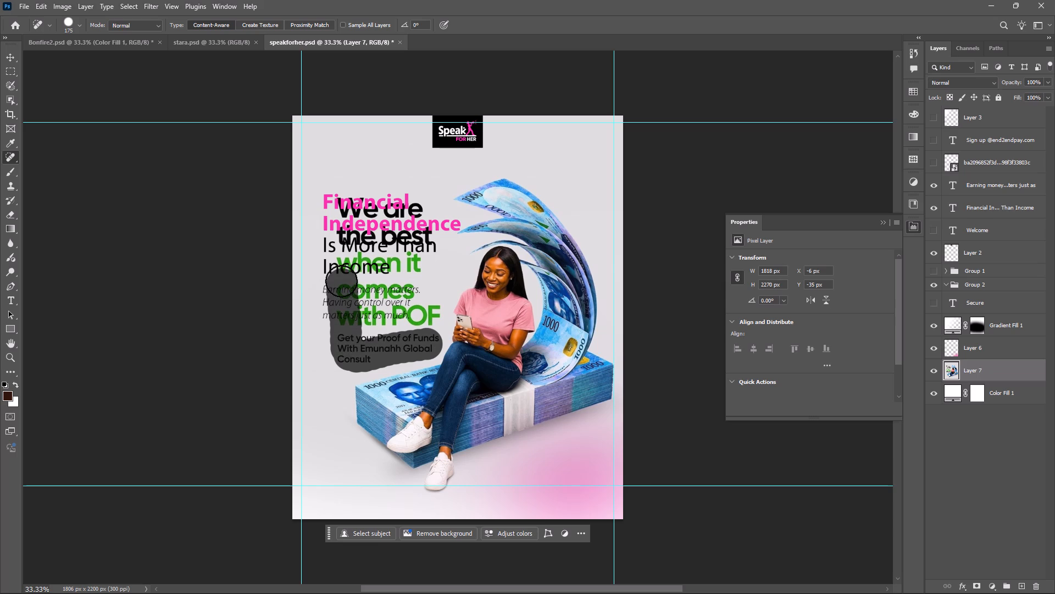
left_click_drag(341, 281, 404, 205)
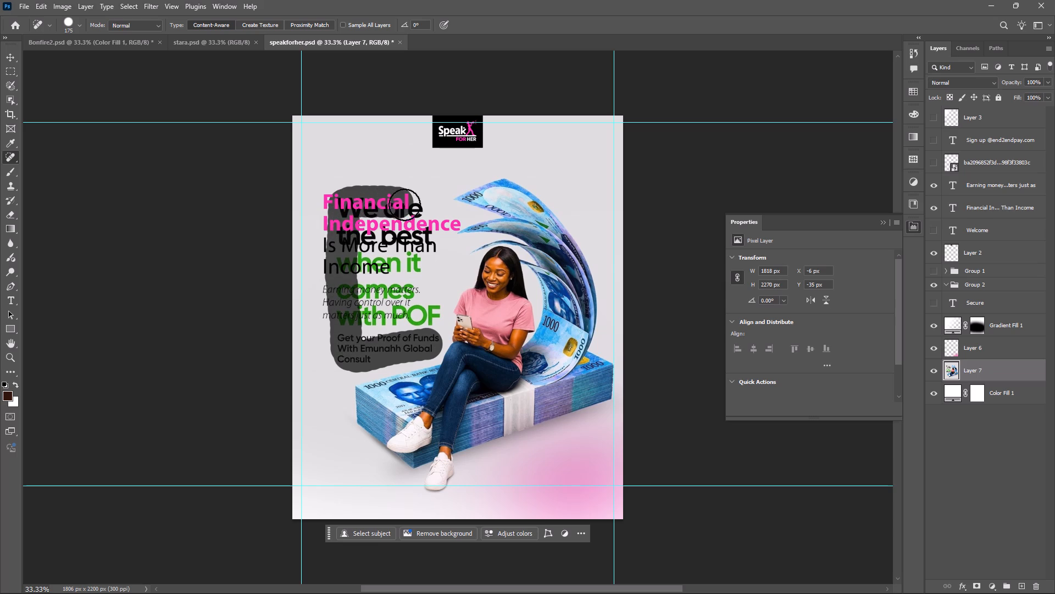
left_click_drag(404, 205, 347, 256)
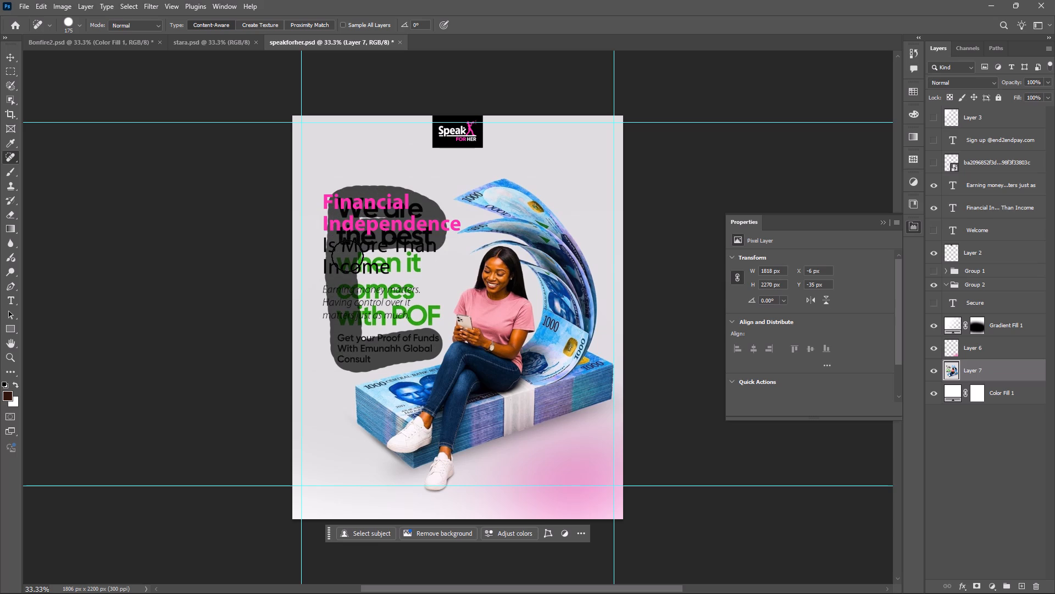
left_click_drag(347, 256, 377, 285)
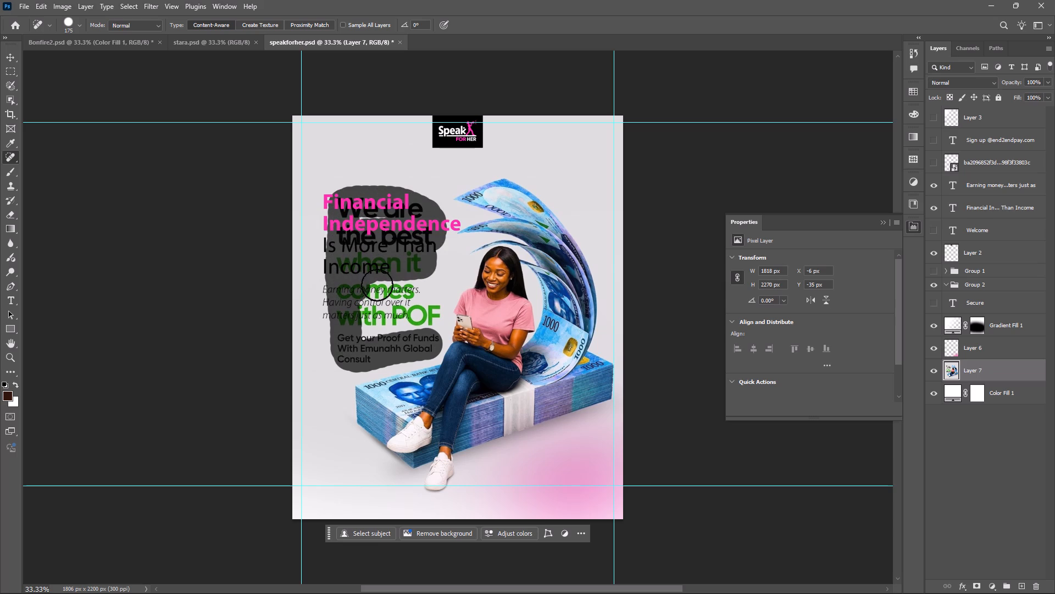
left_click_drag(377, 285, 433, 316)
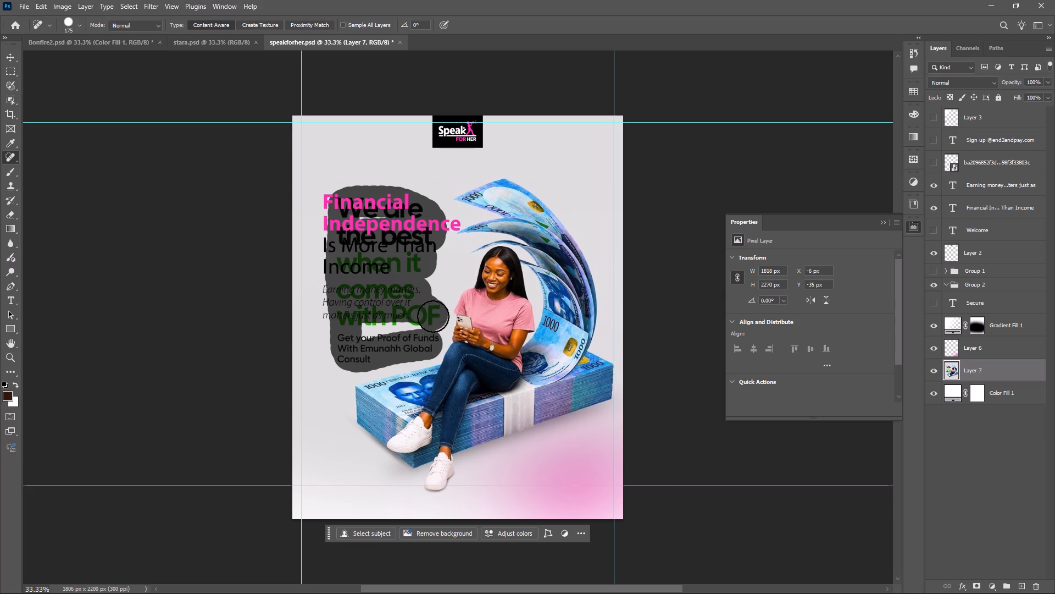
left_click_drag(433, 316, 373, 336)
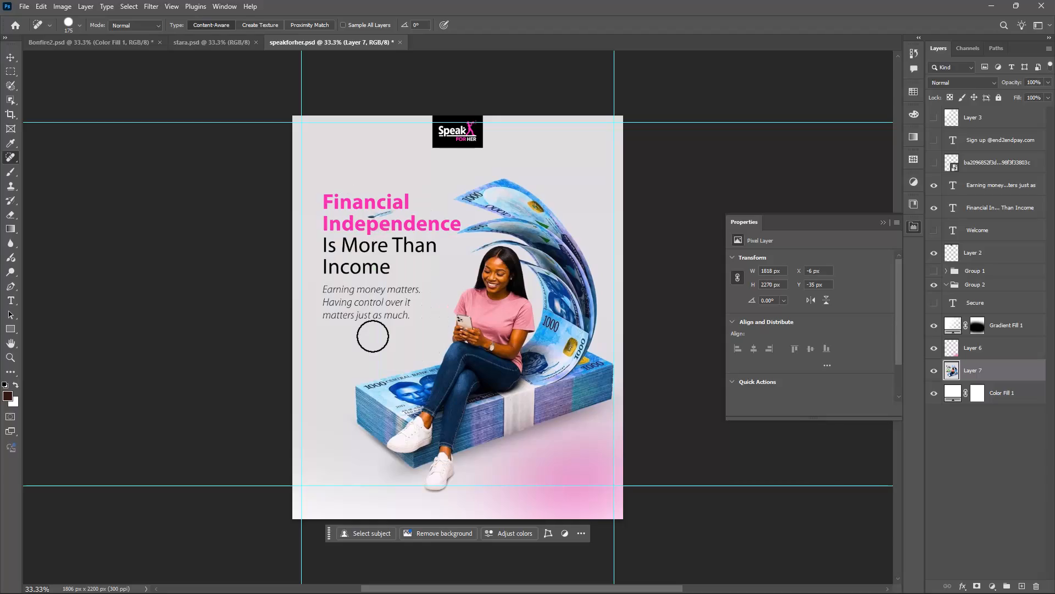
Heal the leftover dark smudge on Layer 7 behind the words "Financial" and "Independence", and leave the healing tool.
left_click_drag(397, 212, 370, 212)
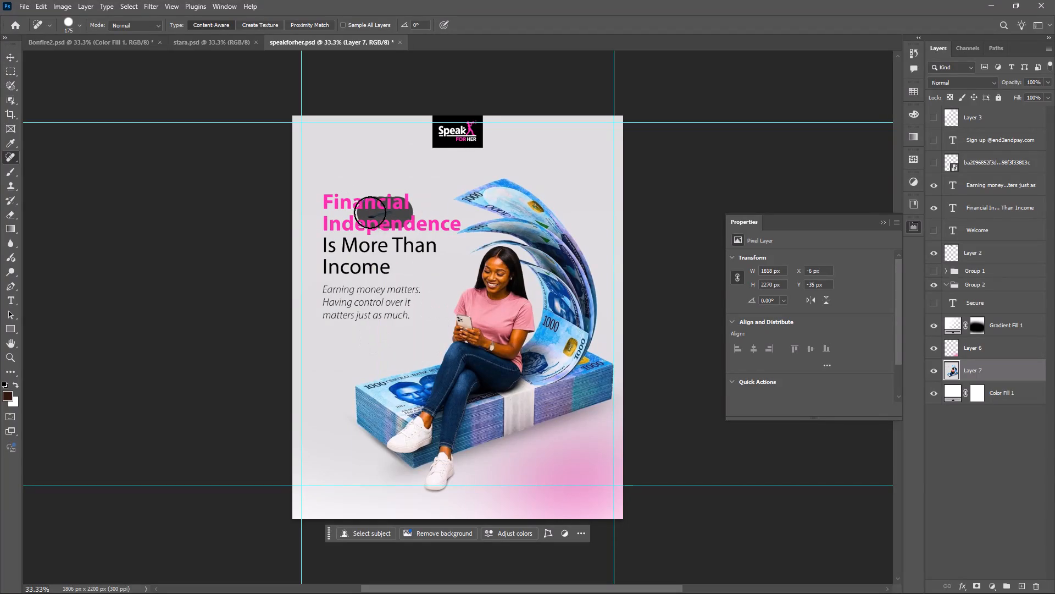
left_click_drag(370, 212, 369, 212)
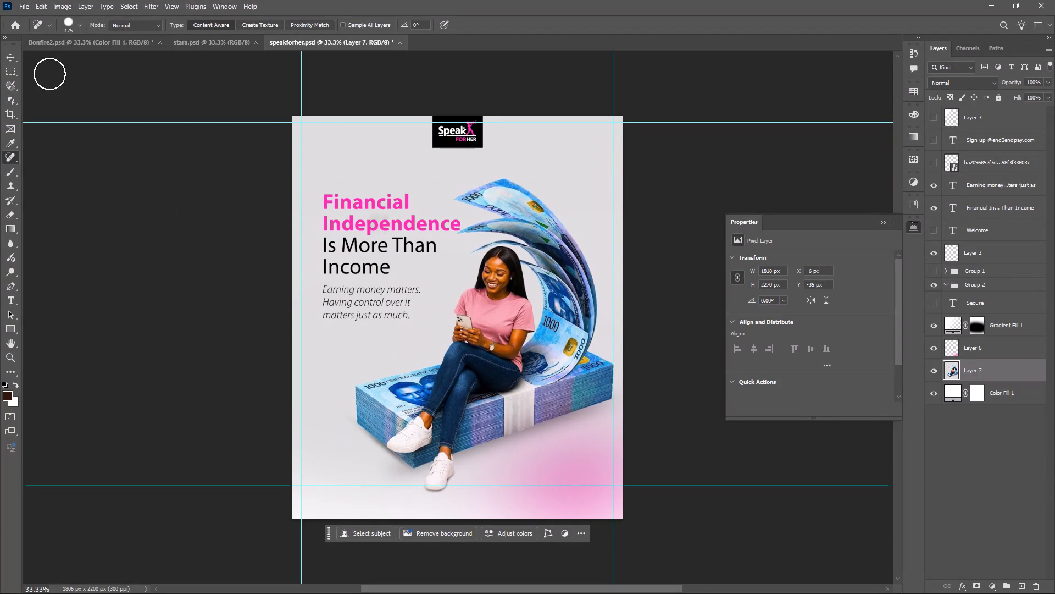
left_click(12, 55)
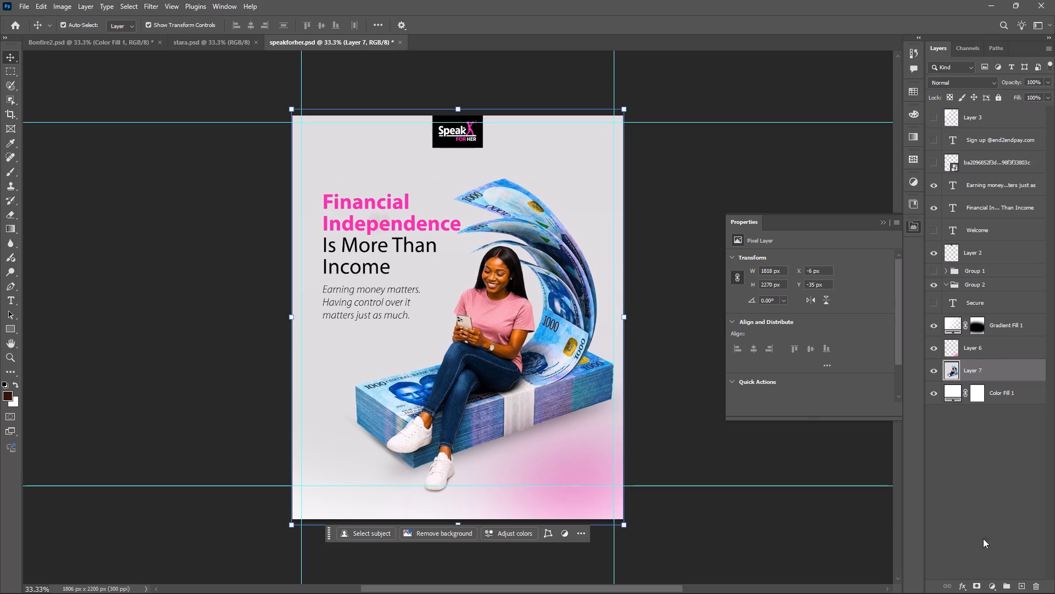
Add a gradient fill layer directly above Layer 7, using the Radial style with Reverse enabled.
left_click(991, 586)
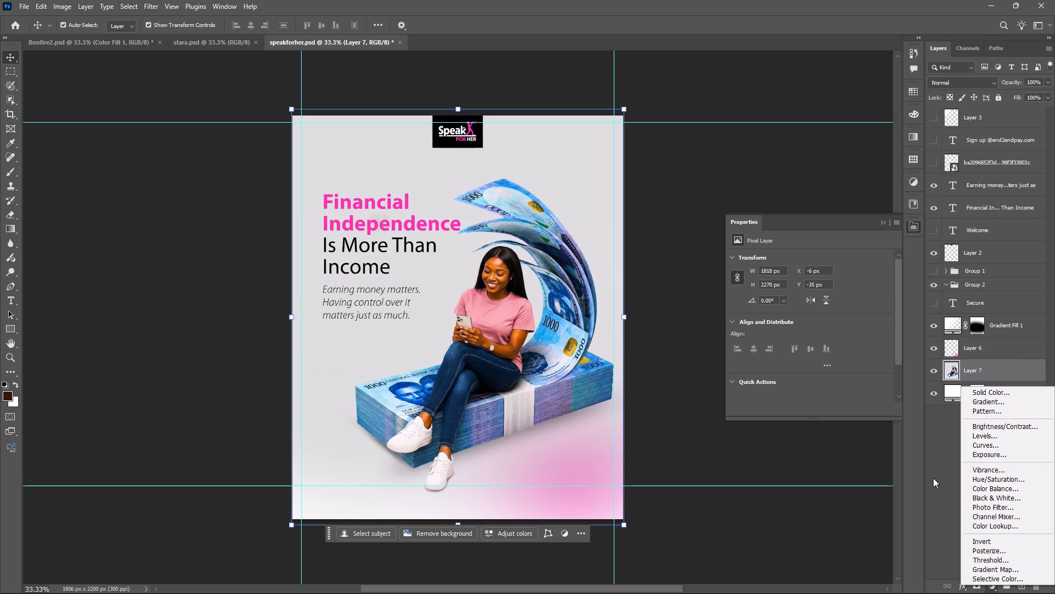
left_click(1002, 399)
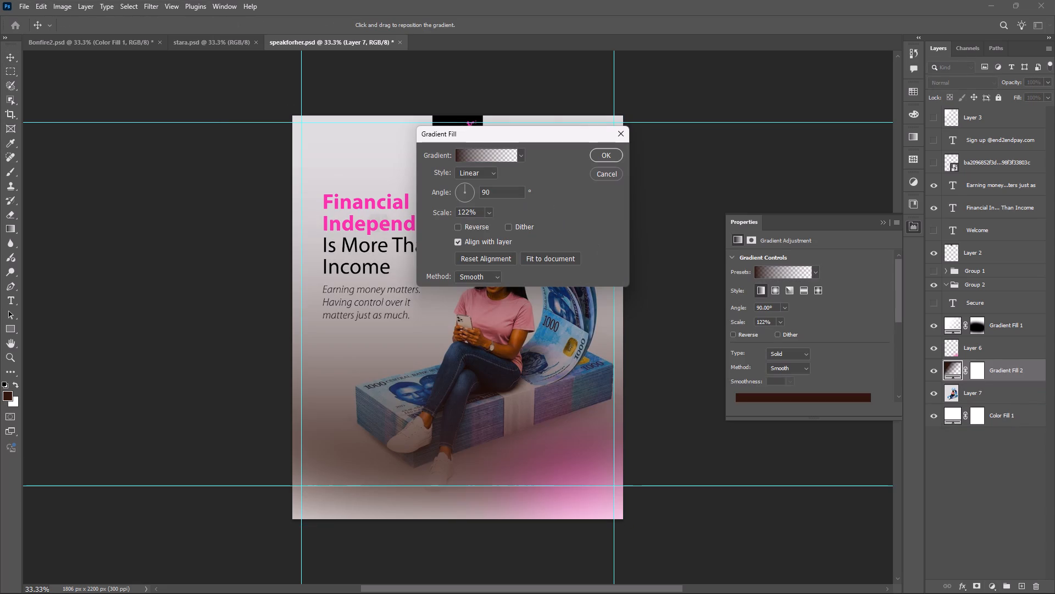
left_click(491, 174)
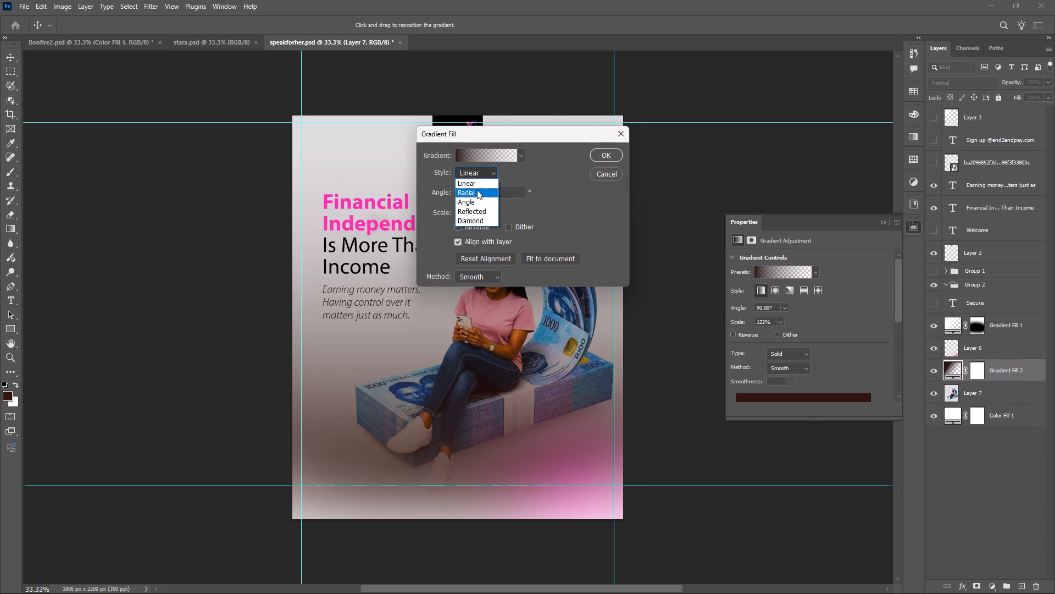
left_click(474, 191)
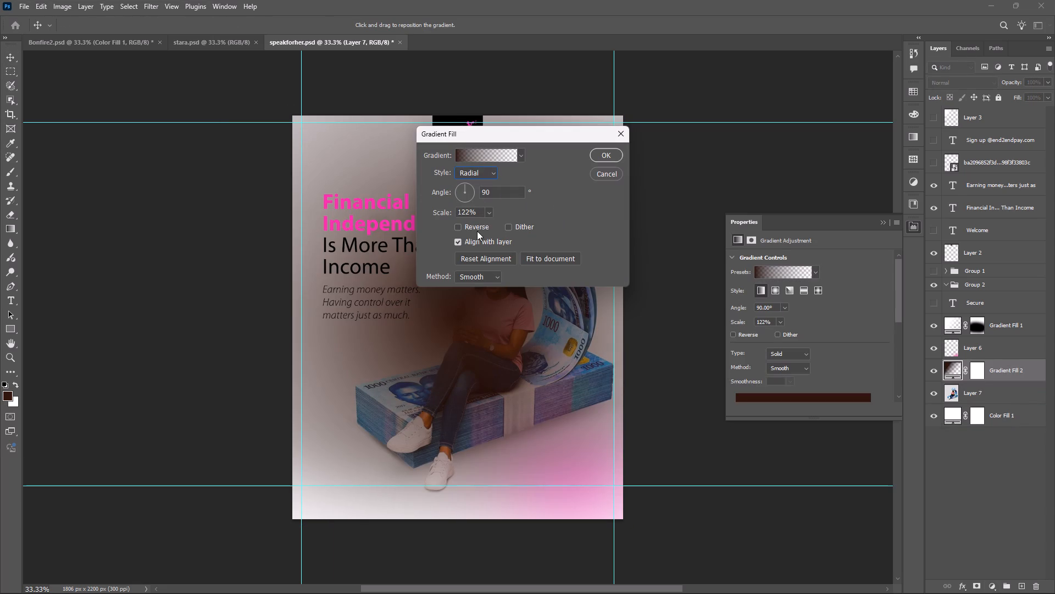
left_click(473, 227)
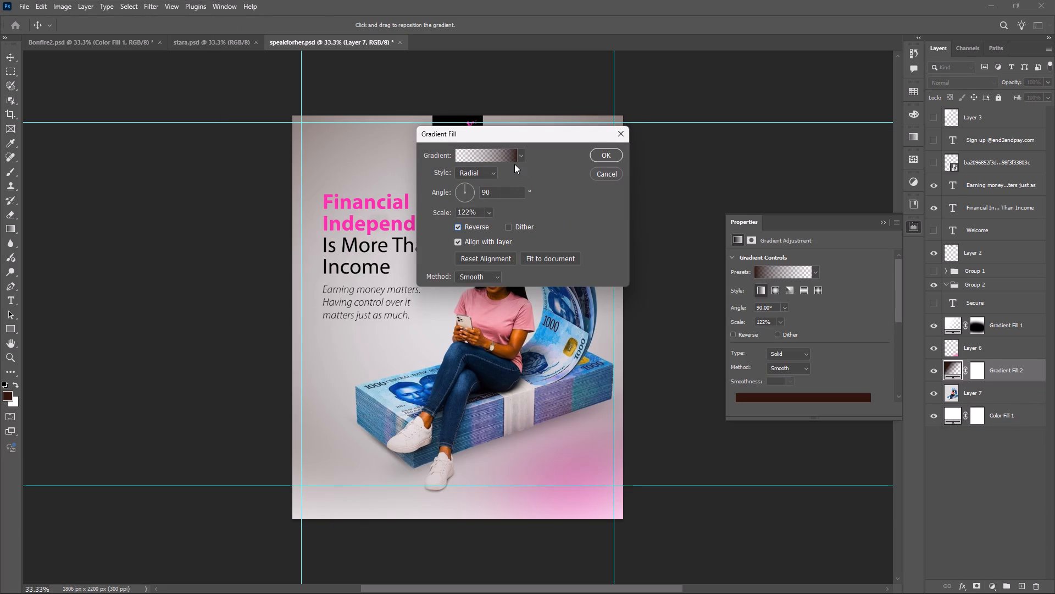
Recolour both colour stops of the gradient pink, #fc32ae, sampled from the headline's word "Independence", and accept the edited gradient.
left_click(510, 157)
left_click_drag(504, 88, 553, 232)
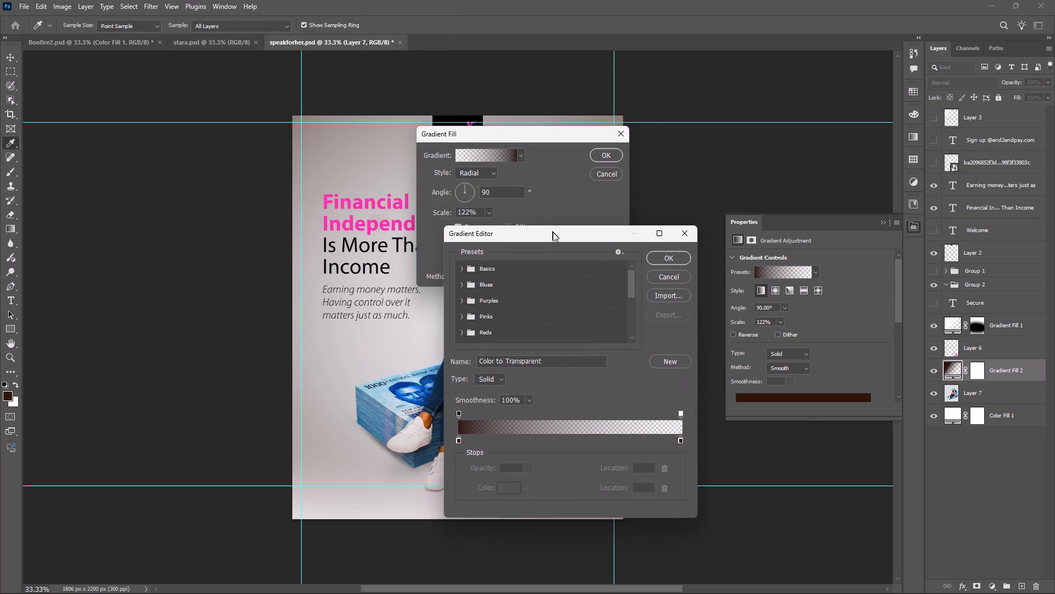
left_click_drag(553, 232, 557, 238)
left_click_drag(510, 135, 606, 199)
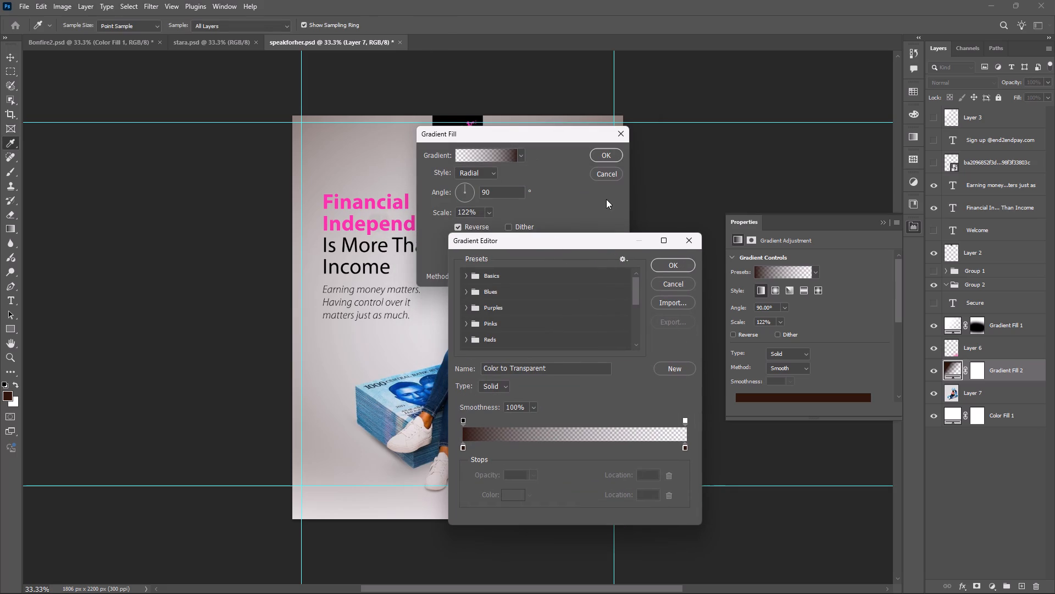
left_click_drag(606, 199, 607, 199)
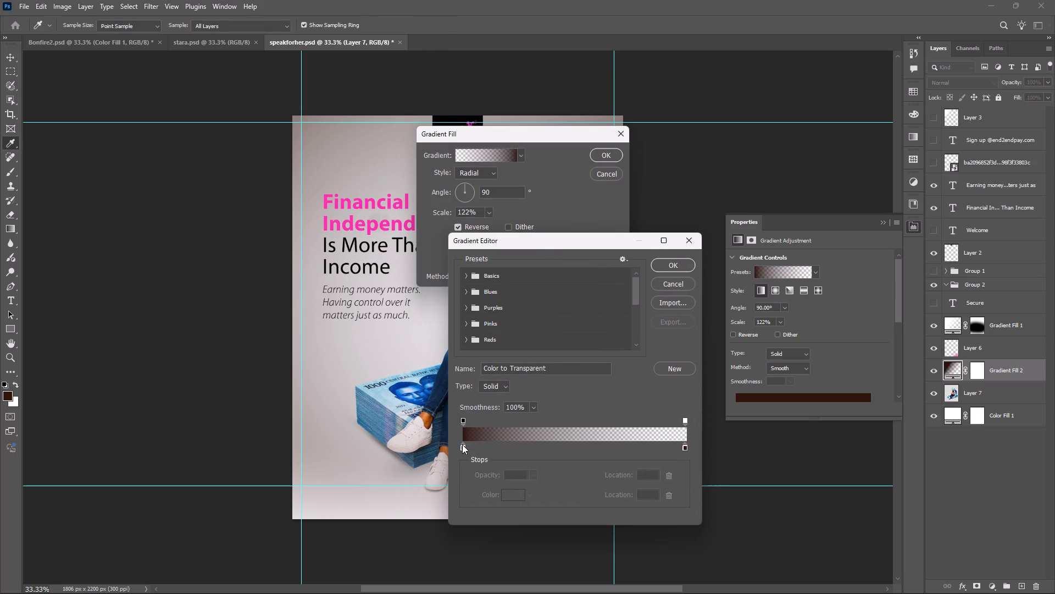
left_click(462, 444)
left_click(460, 448)
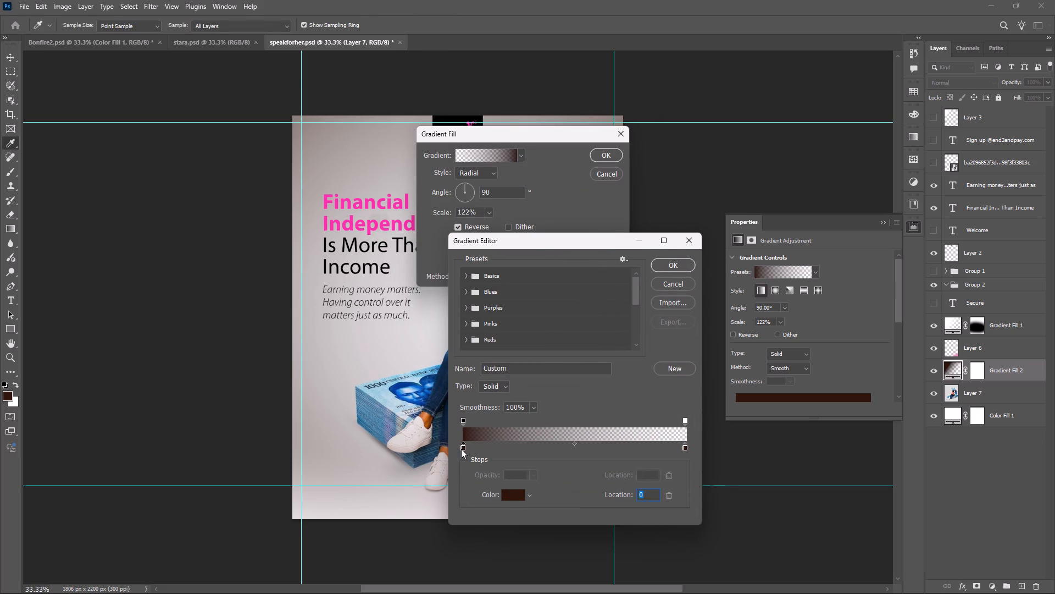
left_click(511, 500)
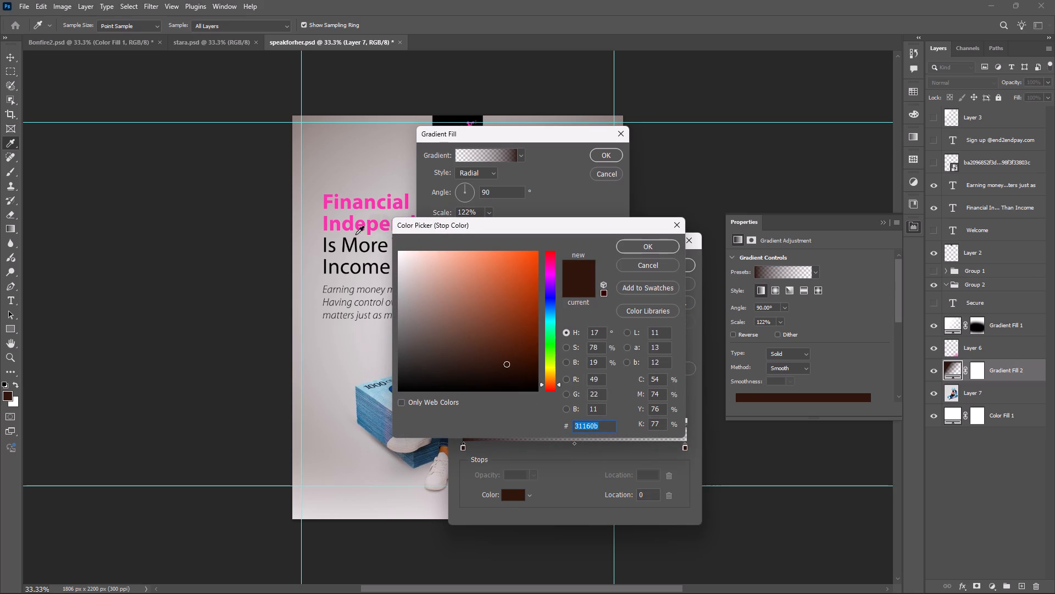
left_click(351, 224)
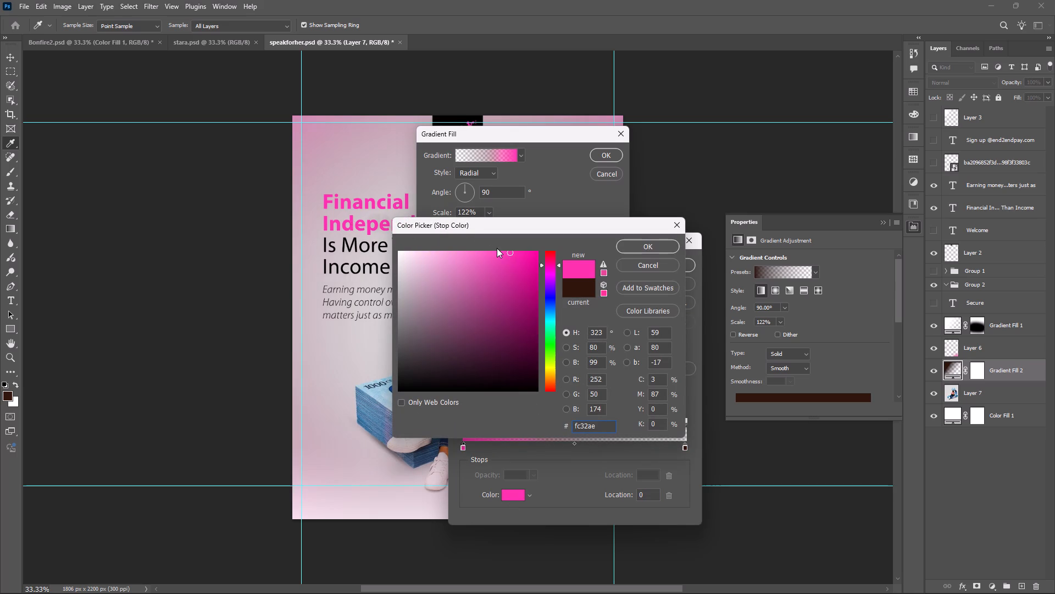
left_click(638, 251)
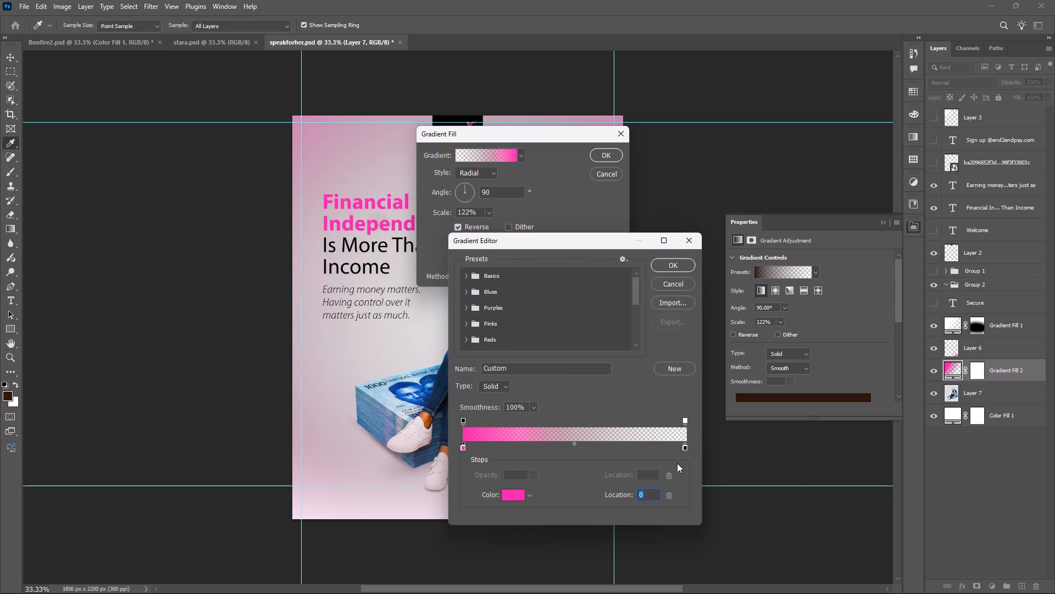
left_click(685, 447)
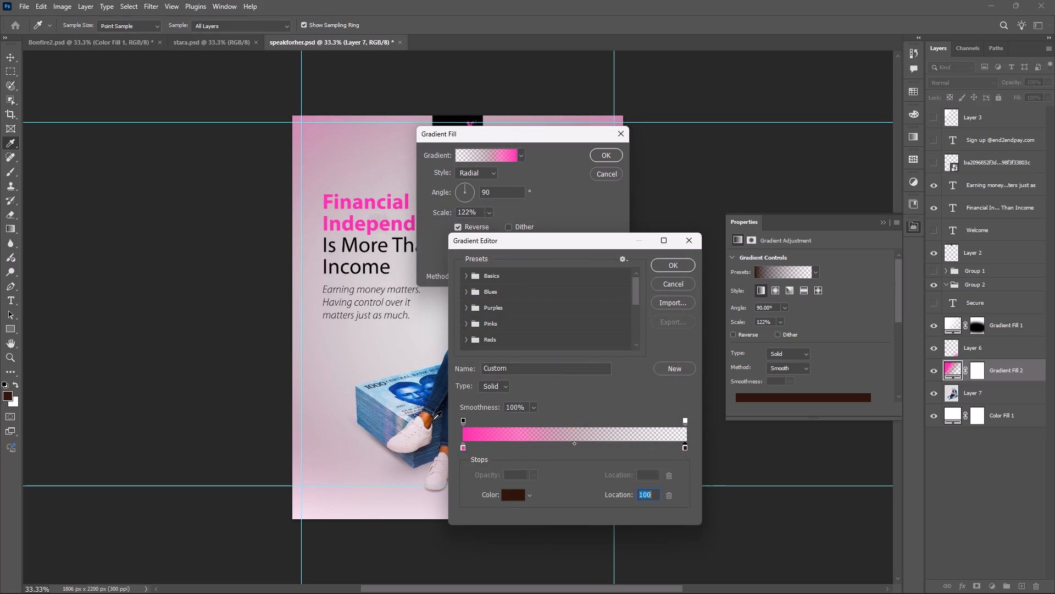
left_click(506, 491)
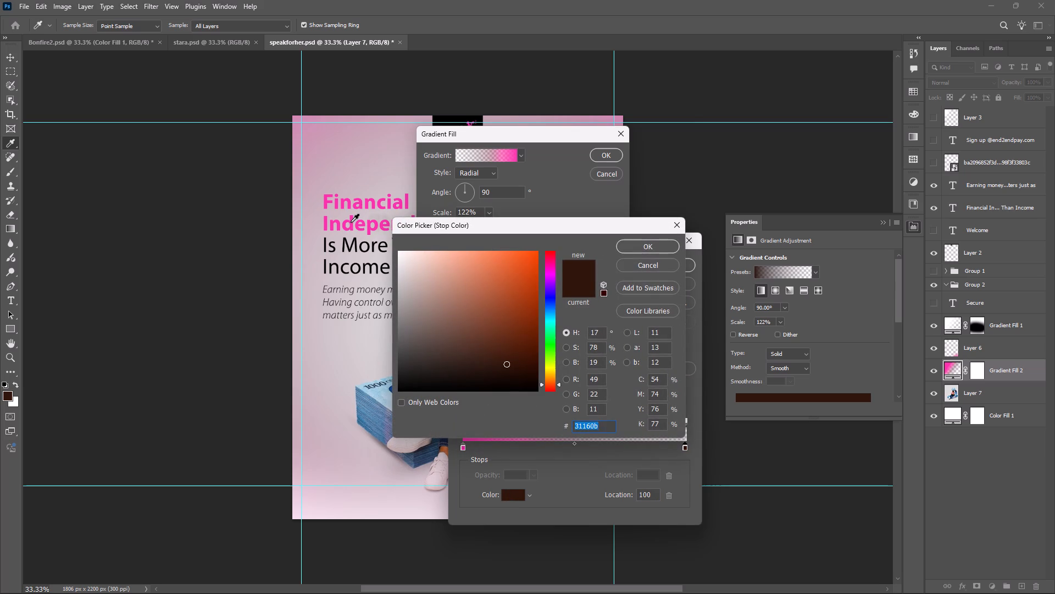
left_click(351, 222)
left_click(642, 246)
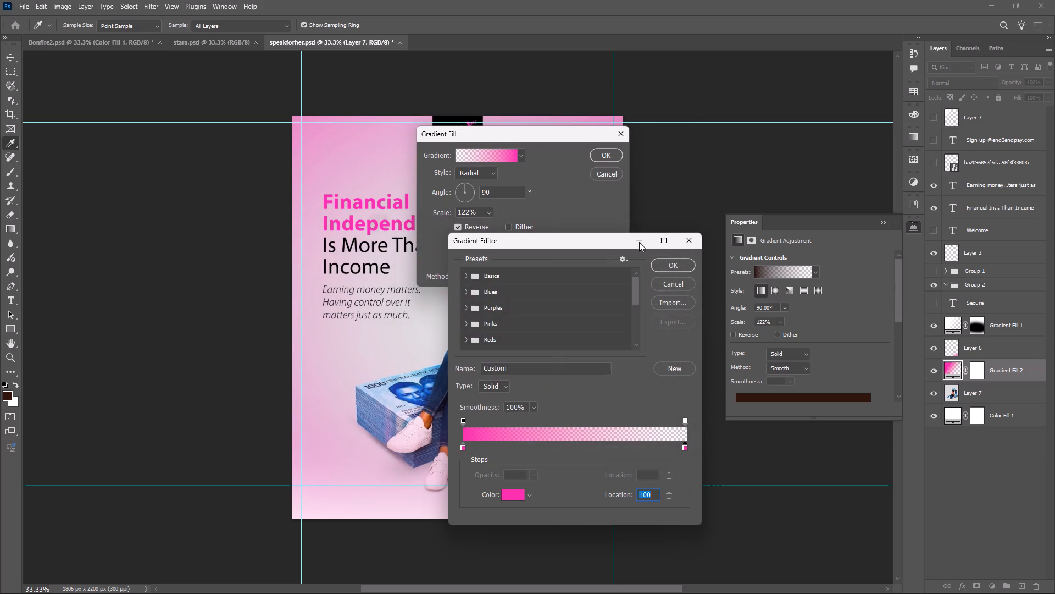
left_click(672, 265)
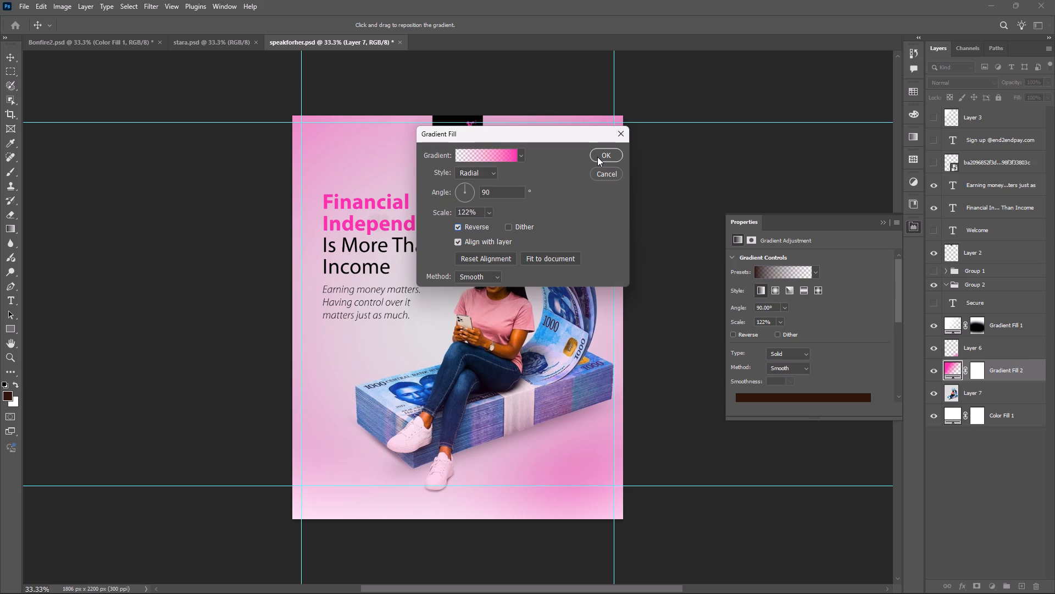
Set the radial gradient's scale to 141% and apply the gradient fill.
left_click(490, 210)
left_click_drag(490, 225, 498, 225)
left_click(498, 225)
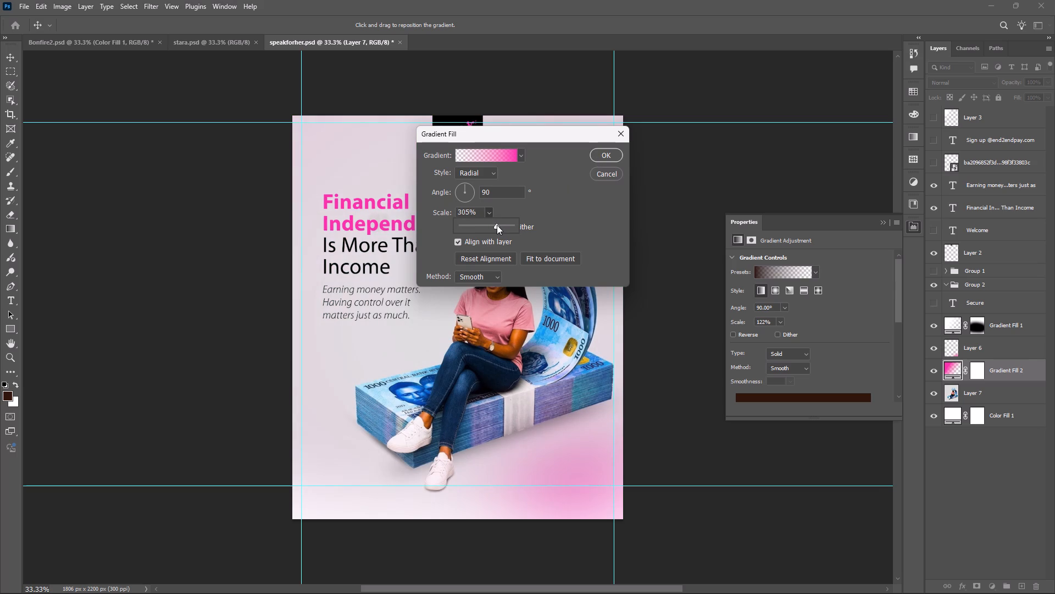
left_click(497, 225)
left_click(495, 226)
left_click(602, 156)
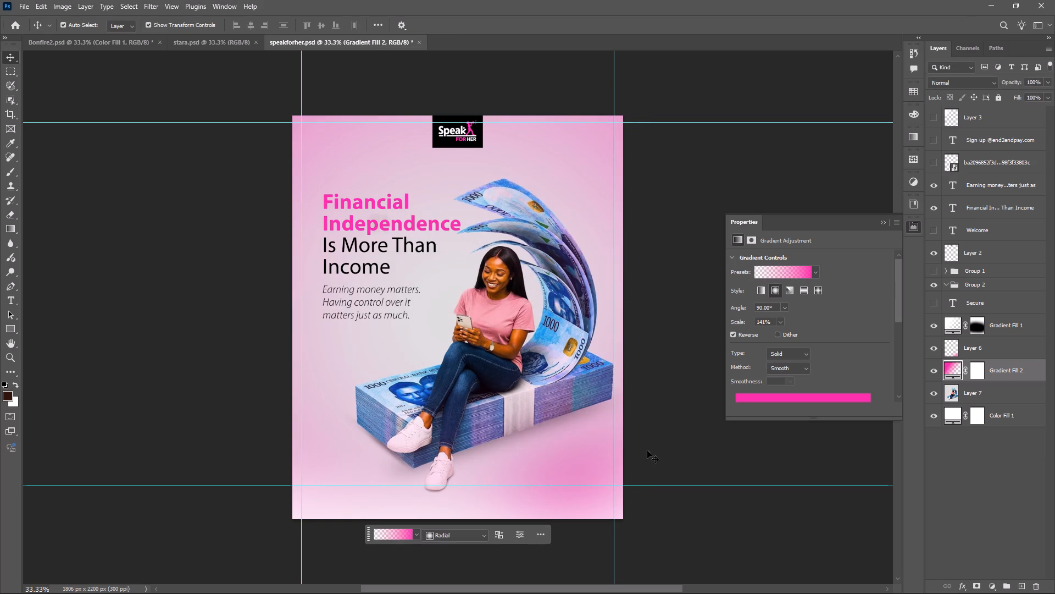
Hide Layer 6, the pink glow near the flyer's lower corner.
left_click(931, 351)
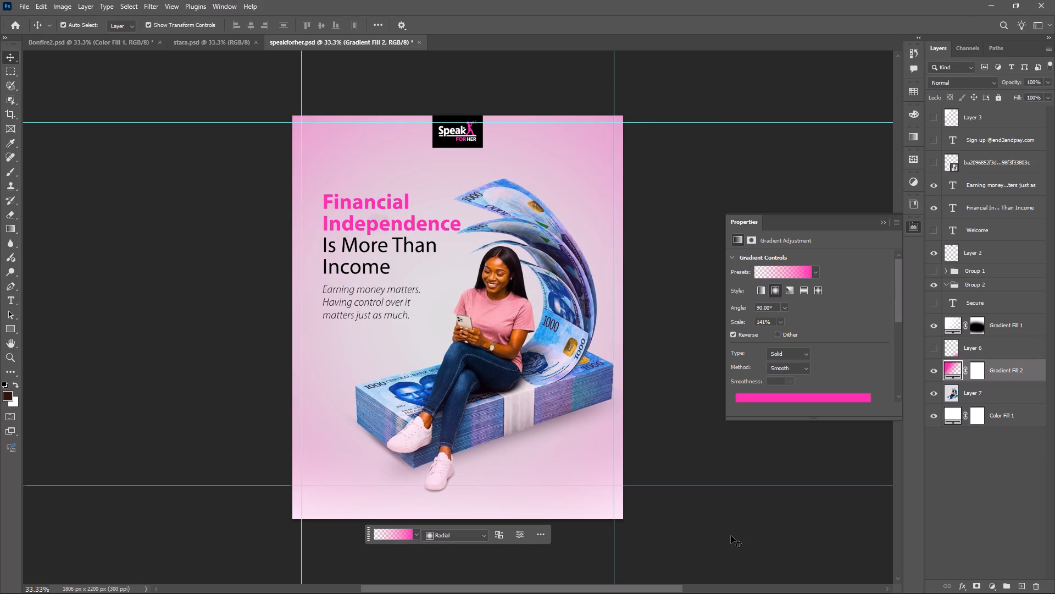
On the pink radial gradient's mask, paint black with a soft 1000 px brush over the headline, caption and woman, then deselect the layer.
left_click(976, 370)
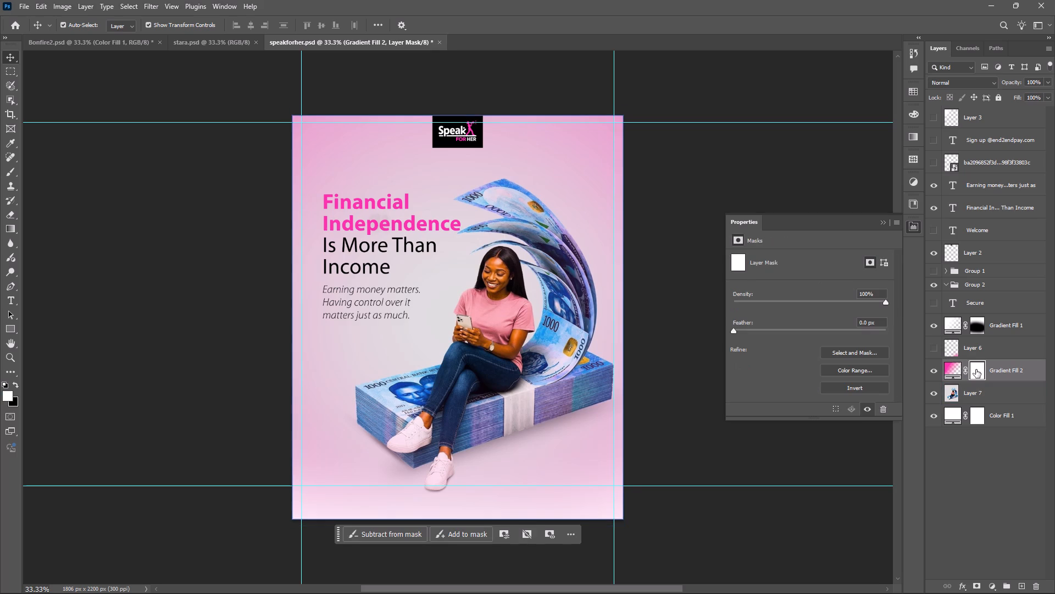
key("e")
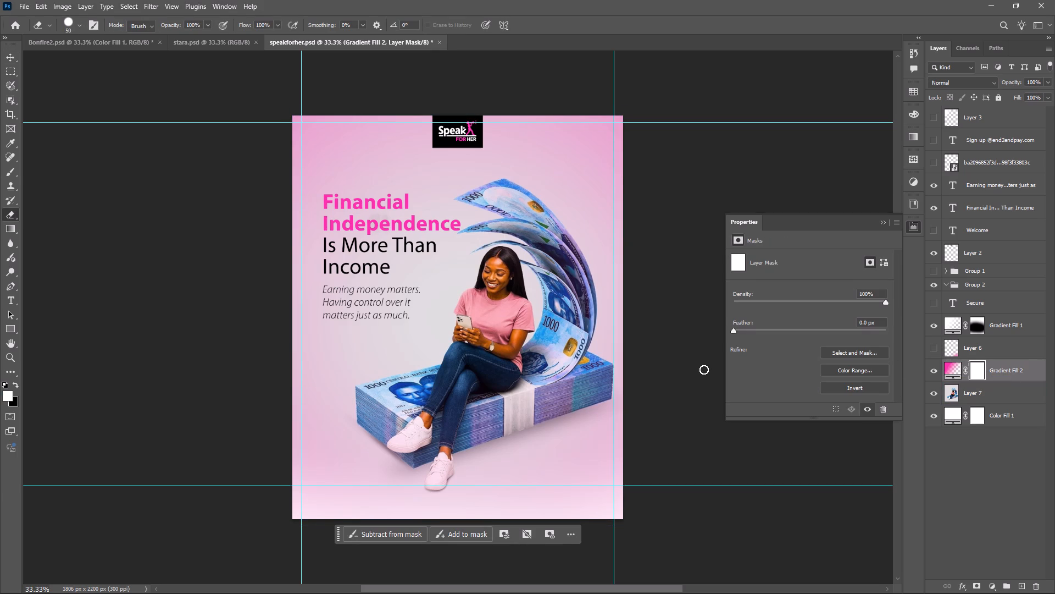
key("b")
key("bracketright")
key("bracketright")
key("bracketright")
key("bracketright")
key("bracketright")
key("bracketright")
key("bracketright")
key("bracketright")
key("bracketright")
key("bracketright")
key("bracketright")
key("bracketright")
key("bracketright")
key("bracketright")
key("bracketright")
key("bracketright")
key("bracketright")
key("bracketright")
key("bracketright")
key("bracketright")
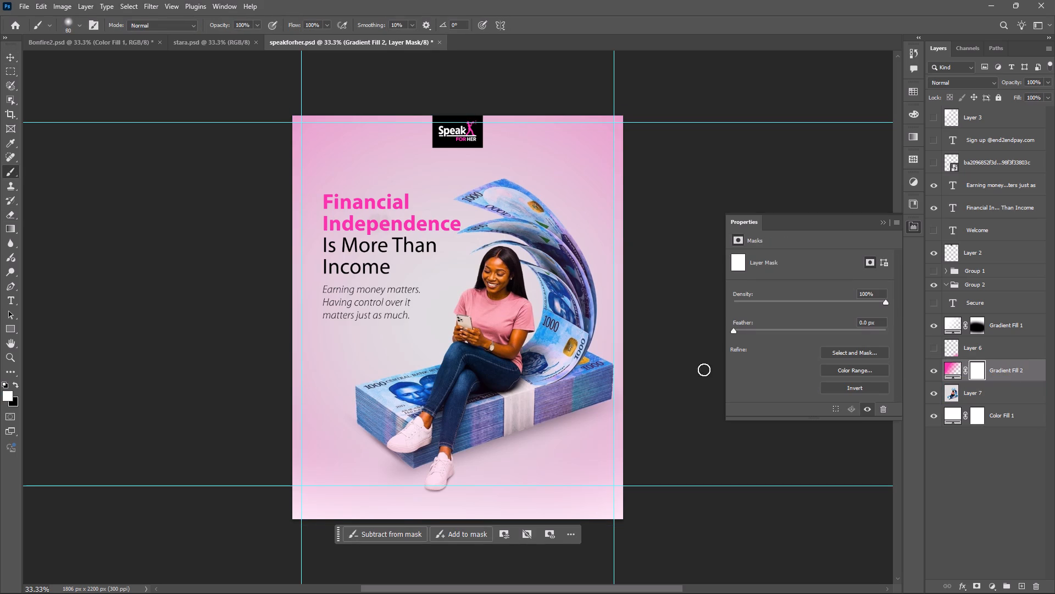
left_click(460, 322)
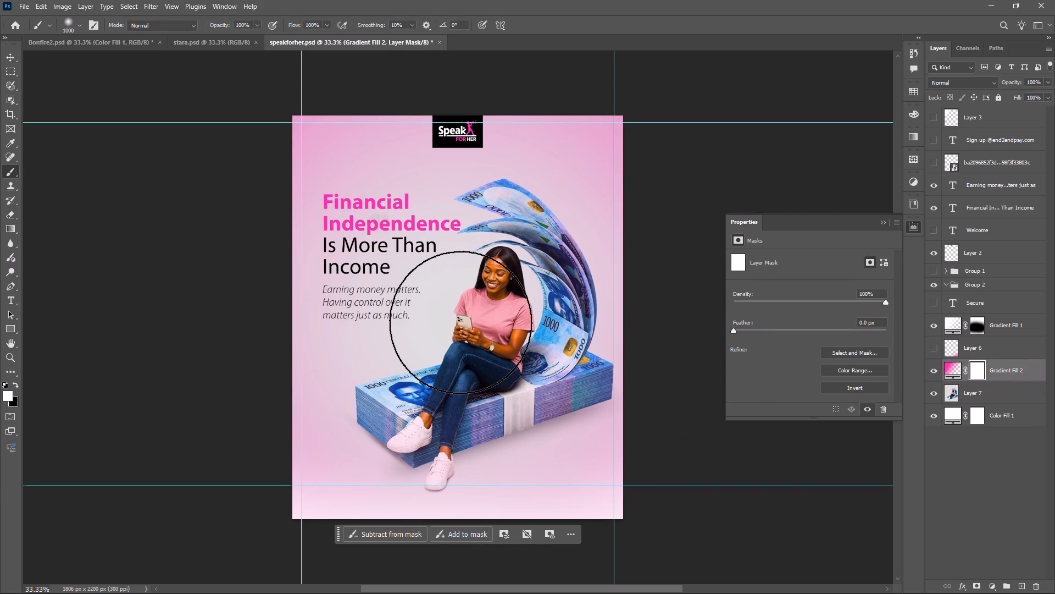
left_click_drag(460, 322, 347, 300)
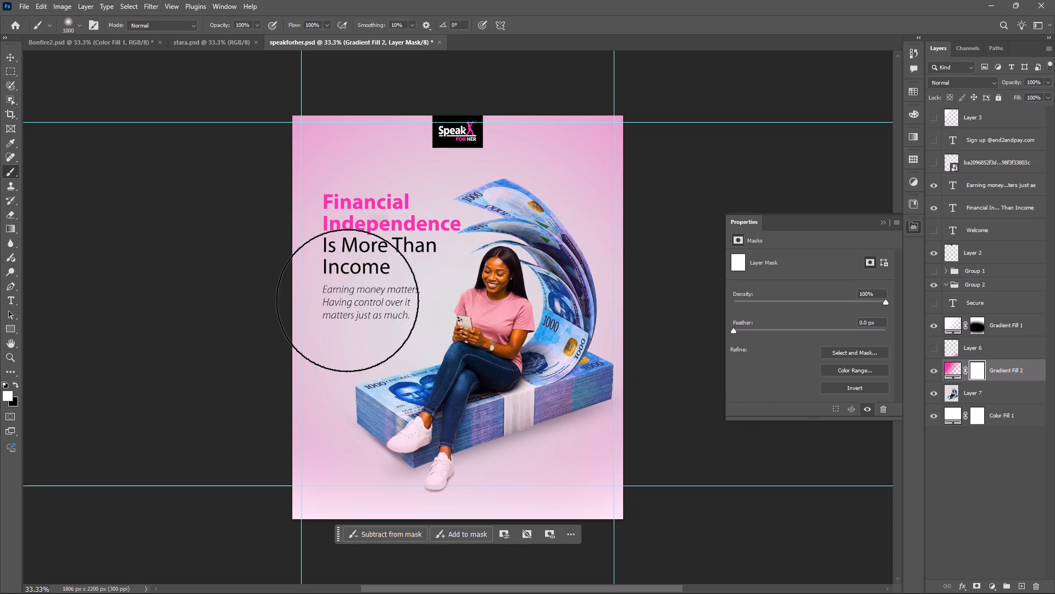
left_click_drag(347, 300, 348, 300)
key("x")
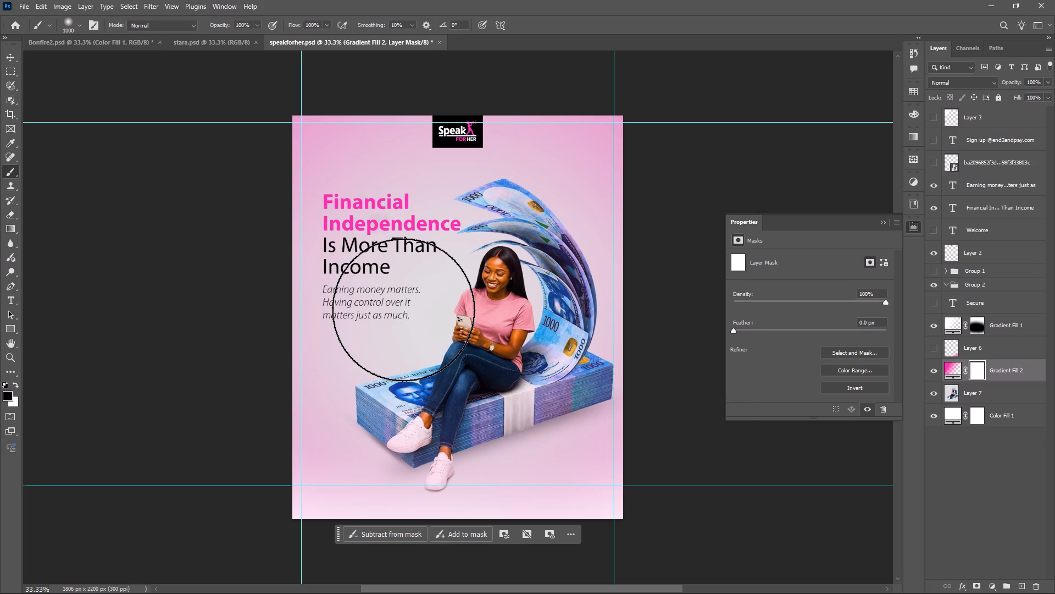
left_click_drag(446, 316, 393, 245)
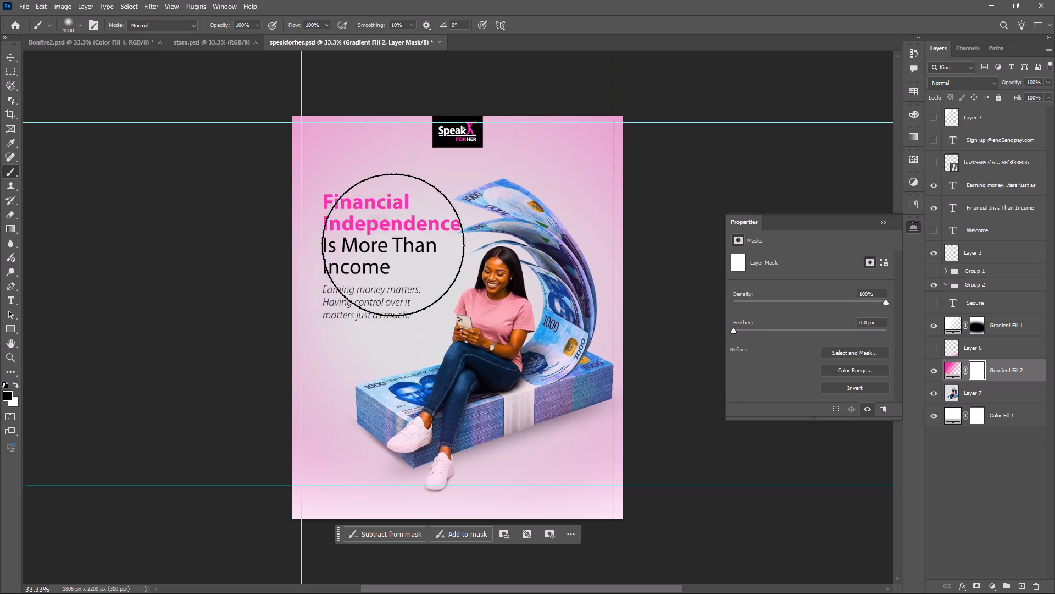
left_click_drag(393, 245, 445, 262)
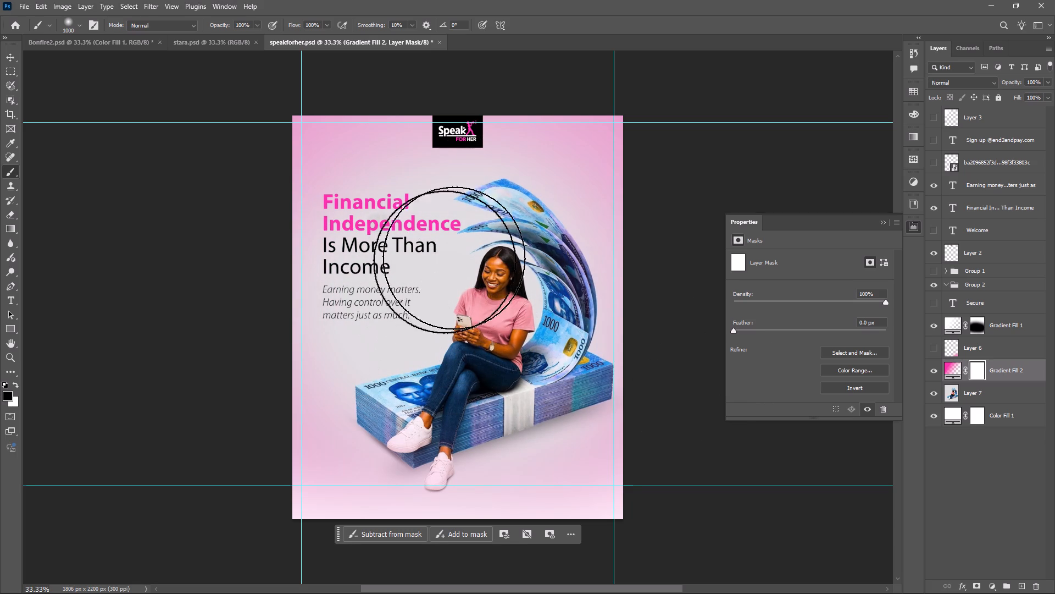
left_click_drag(445, 262, 441, 329)
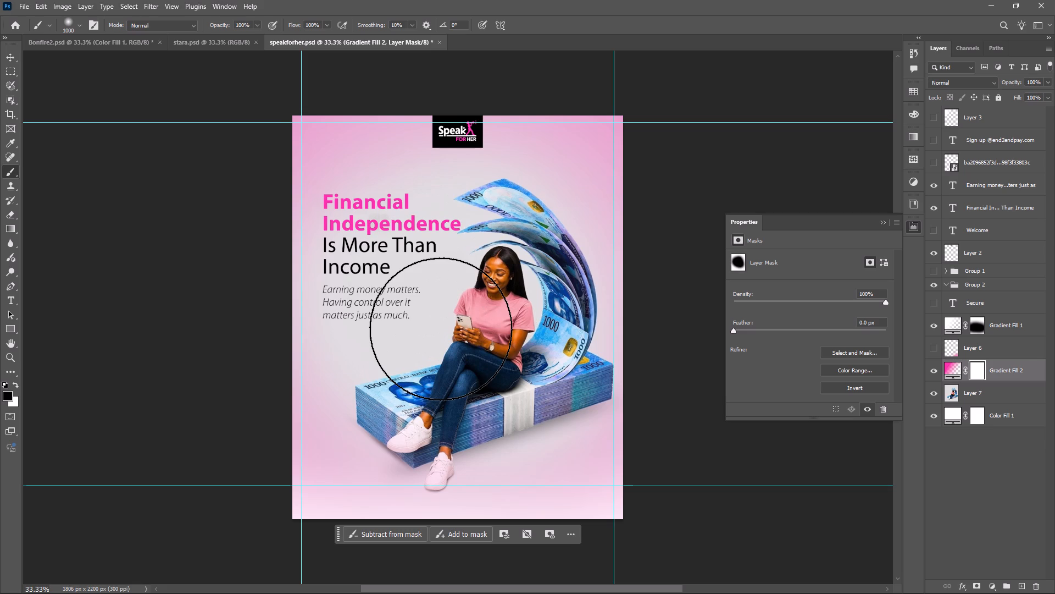
key("v")
left_click(87, 277)
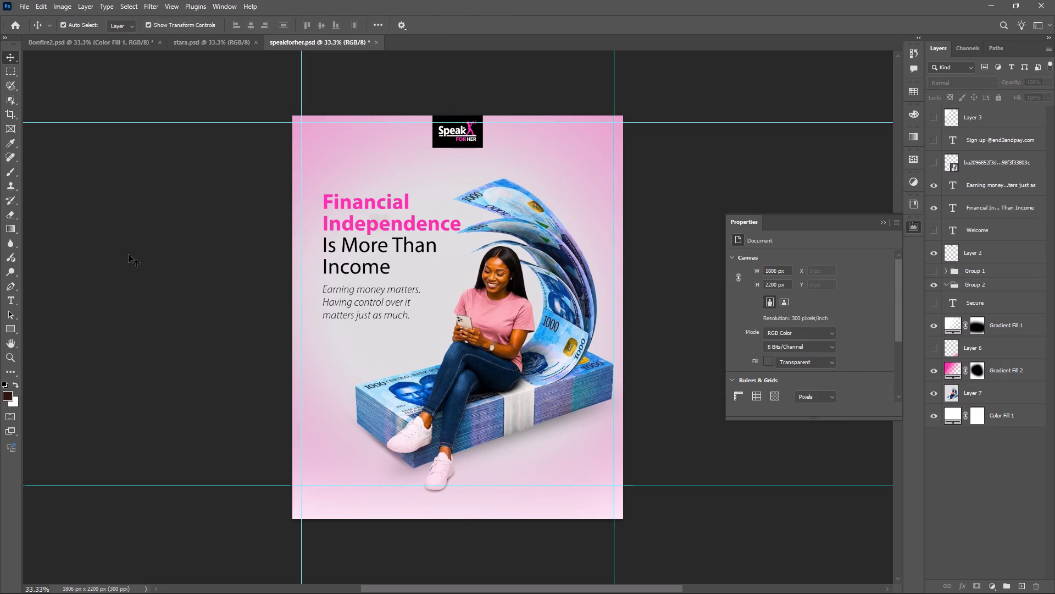
Save the flyer document speakforher.psd.
scroll(147, 237, "up", 1)
scroll(147, 237, "down", 1)
key("ctrl+s")
Export the flyer as a PNG named speakforher in the WORK folder, replacing the existing file.
left_click(23, 2)
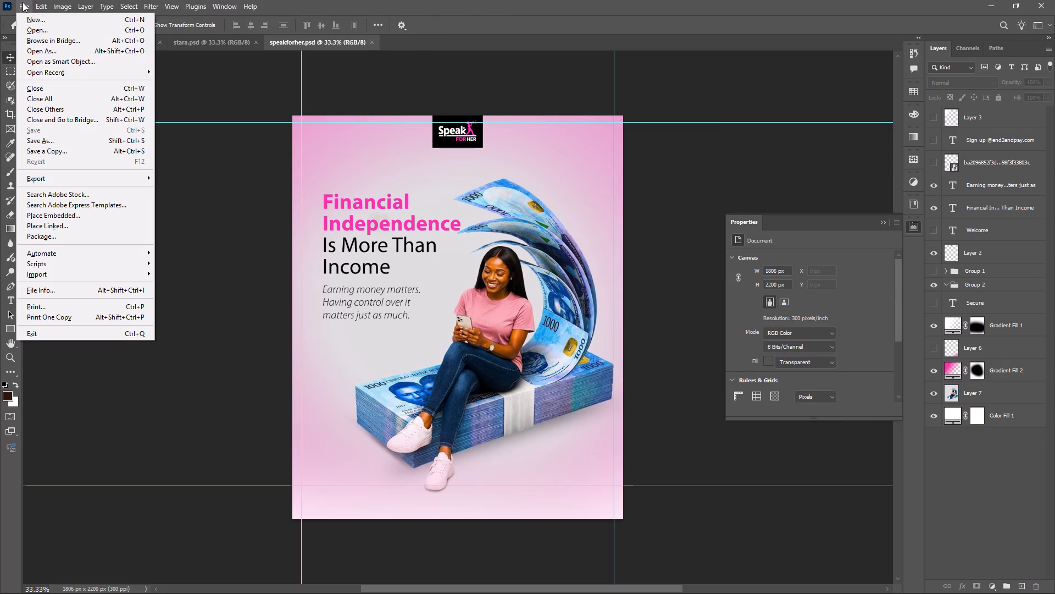
left_click(175, 174)
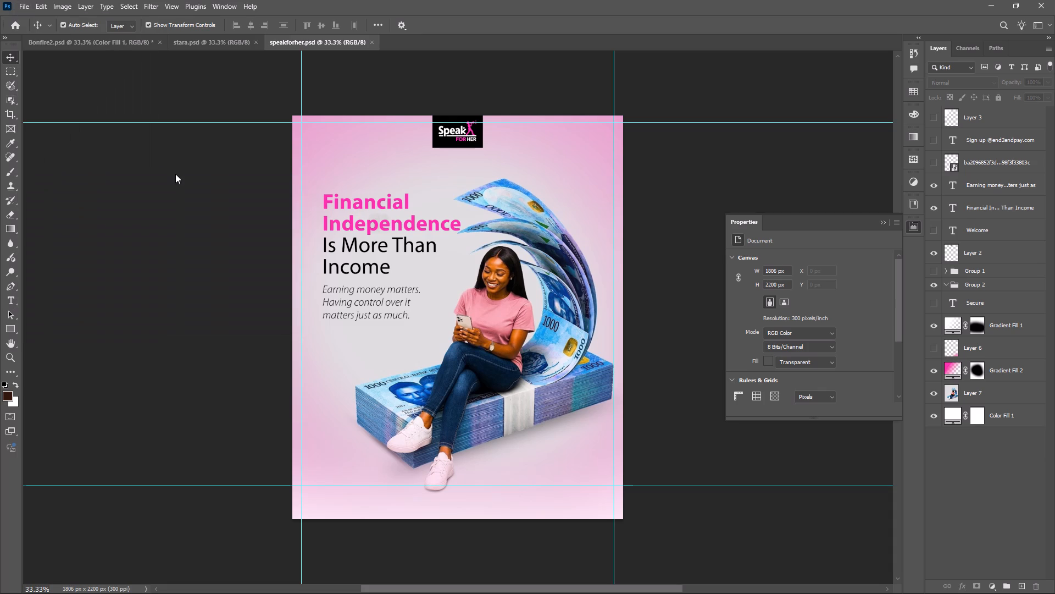
key("Return")
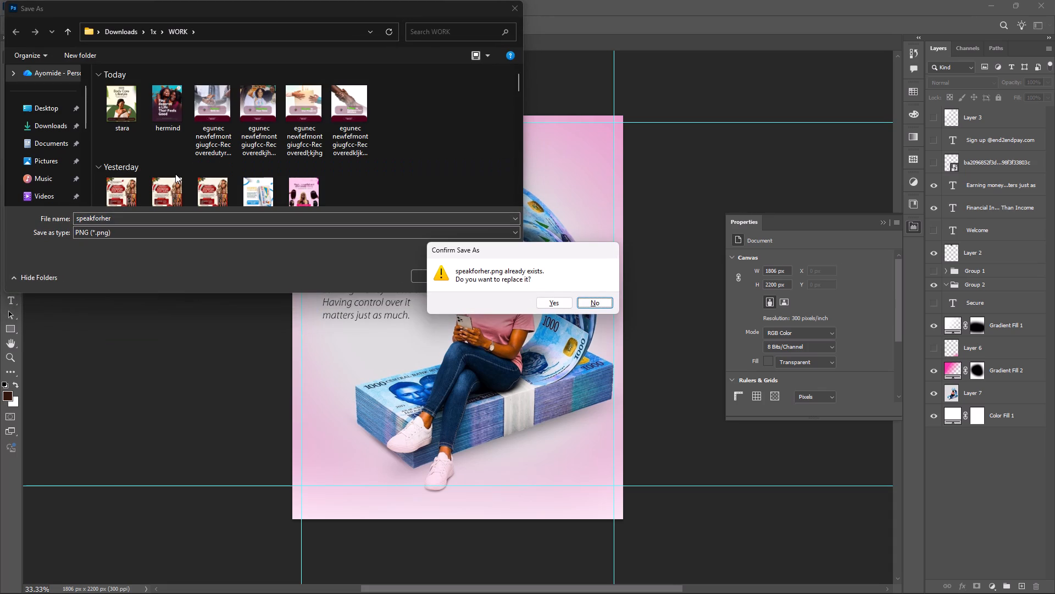
key("Left")
key("Return")
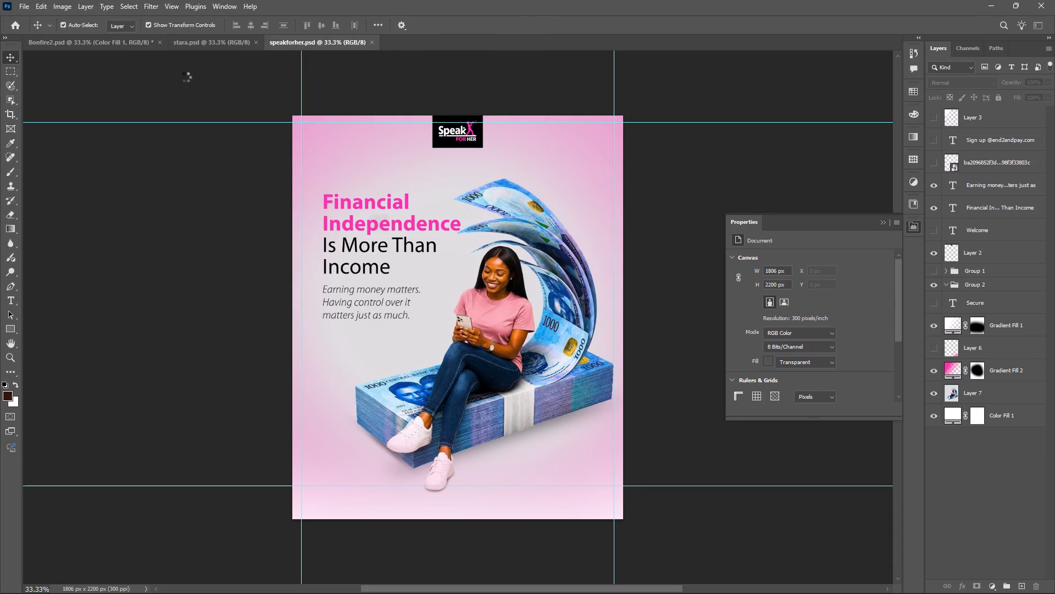
Close the speakforher.psd and stara.psd documents.
left_click(371, 42)
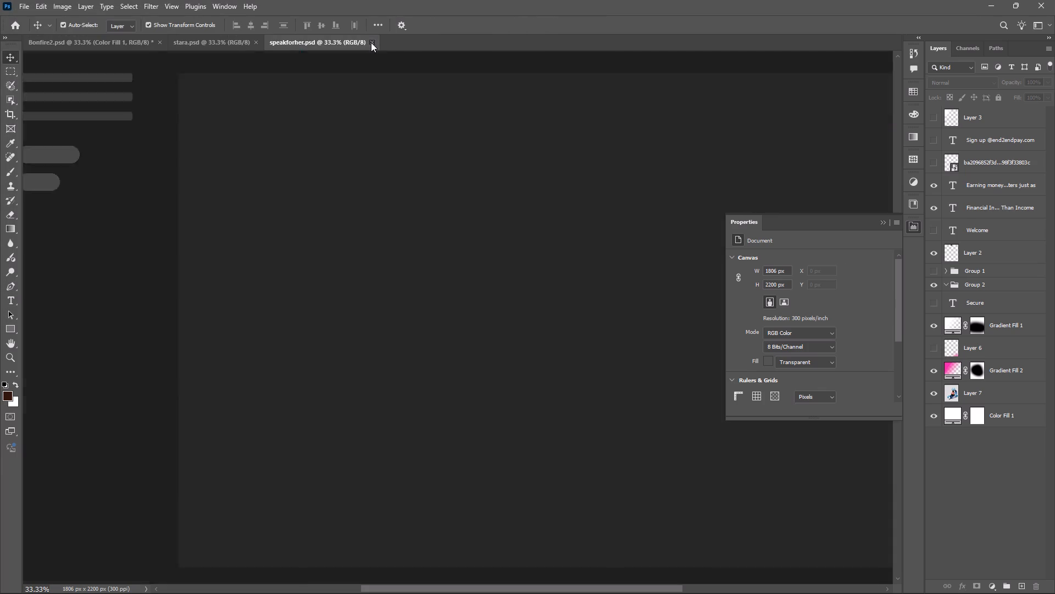
left_click(255, 42)
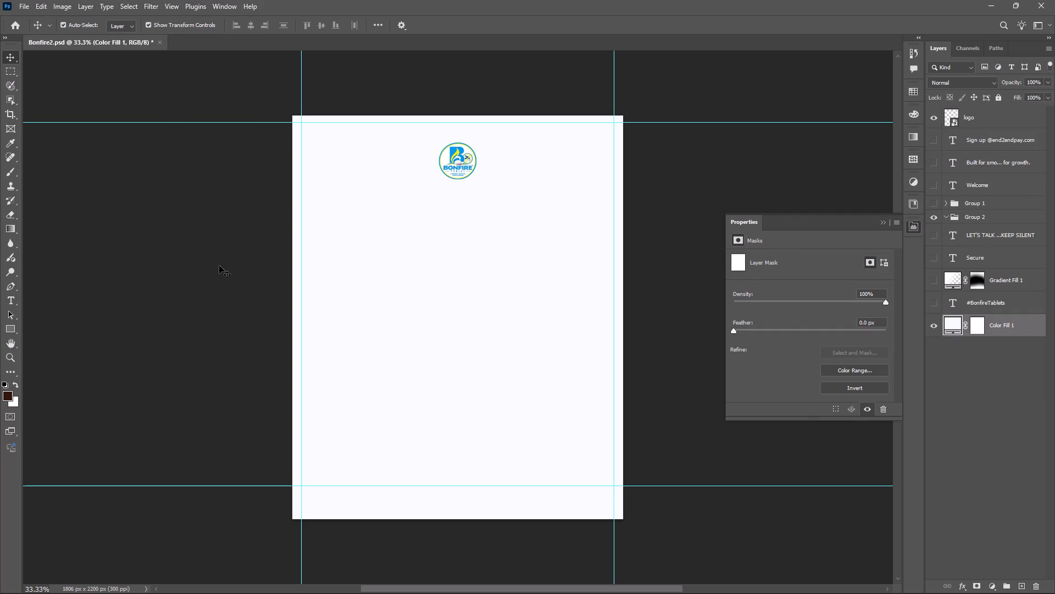
Open the Emperorfield School November Content document in WPS Office and read the entries for November 4 and 6.
key("alt+Tab")
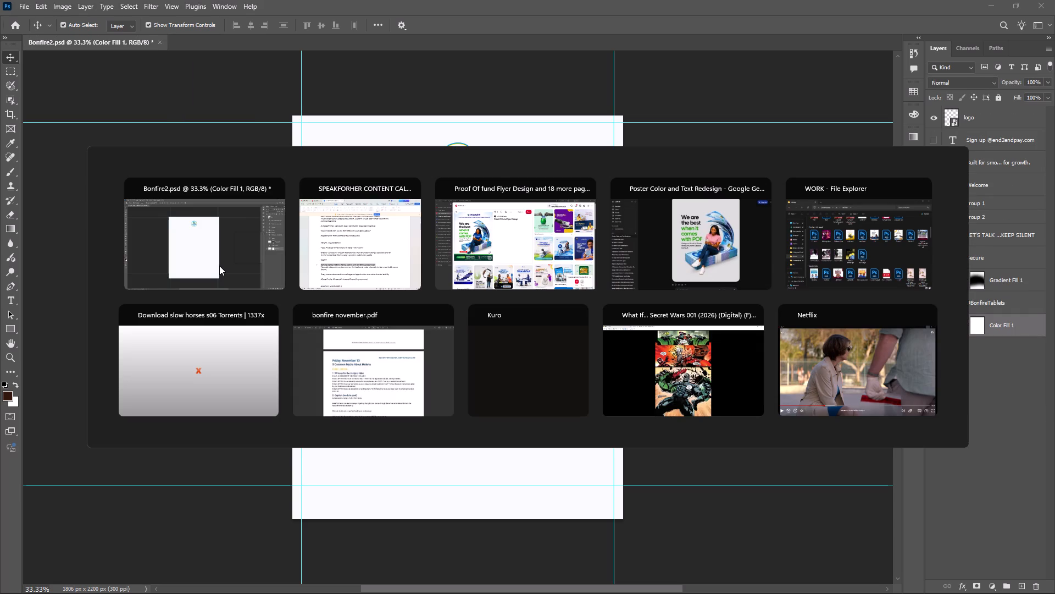
key("alt+Tab")
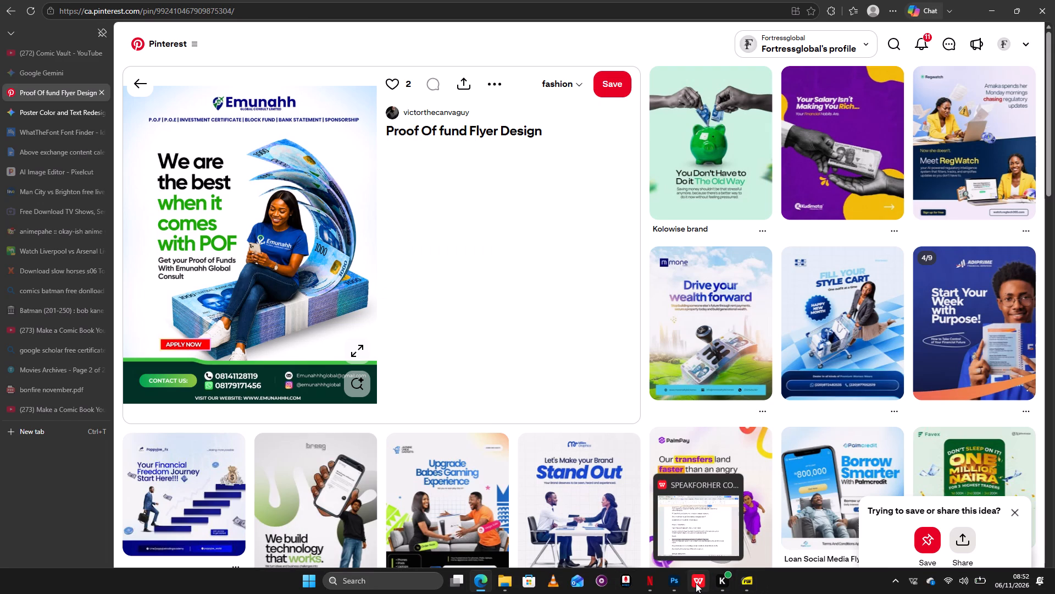
right_click(696, 583)
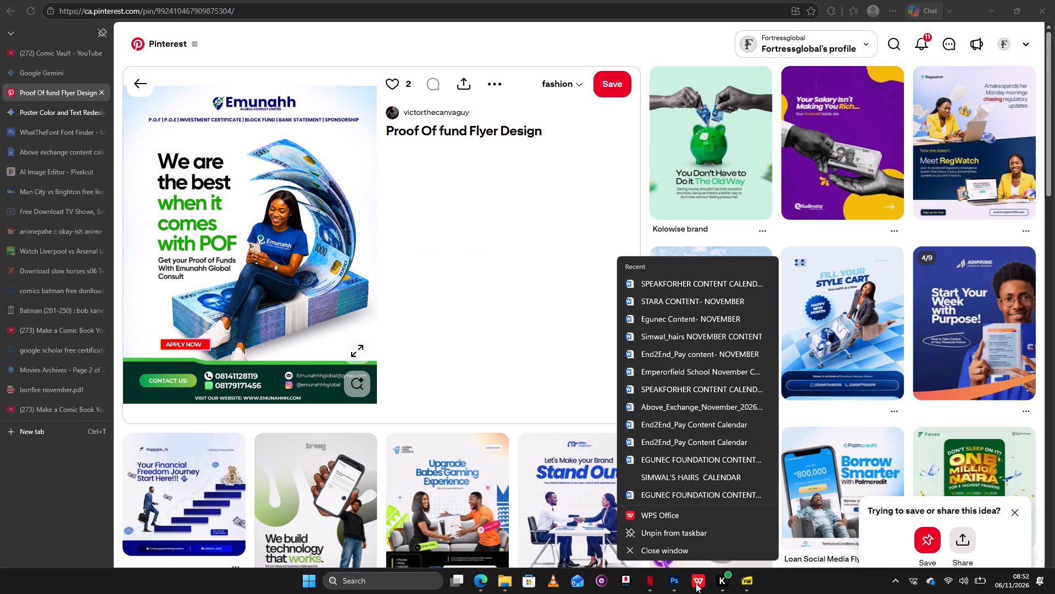
left_click(681, 375)
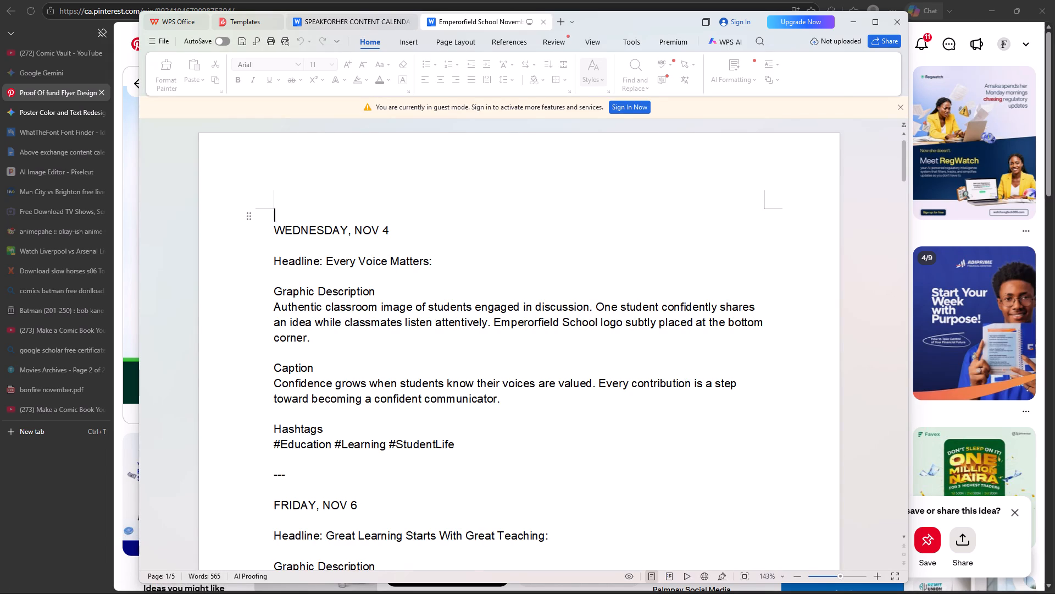
scroll(442, 366, "down", 3)
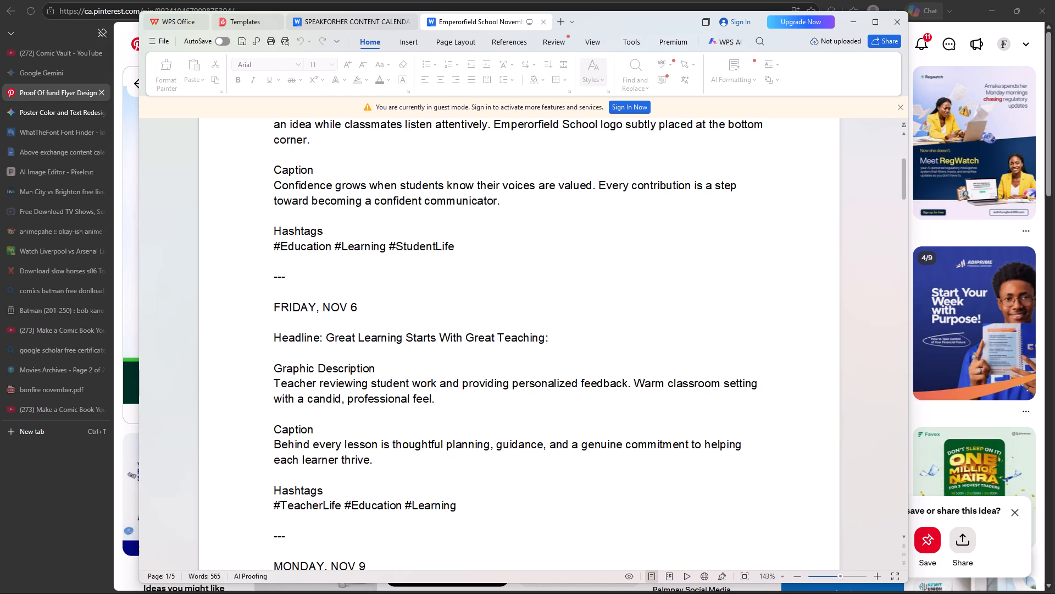
scroll(442, 366, "up", 3)
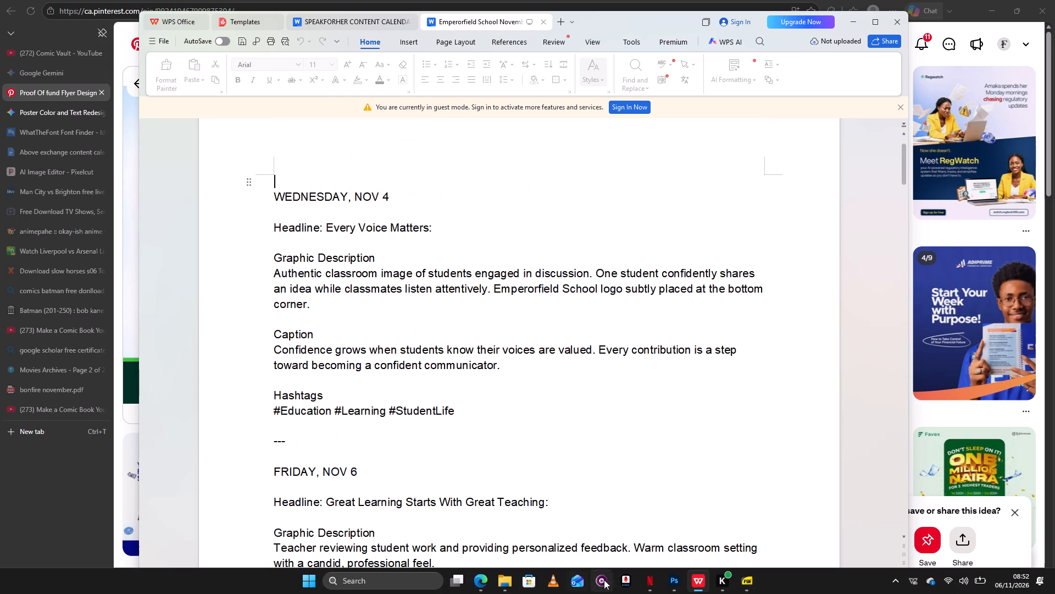
Open the school flyer document EFS.psd from the WORK folder in Photoshop.
left_click(669, 582)
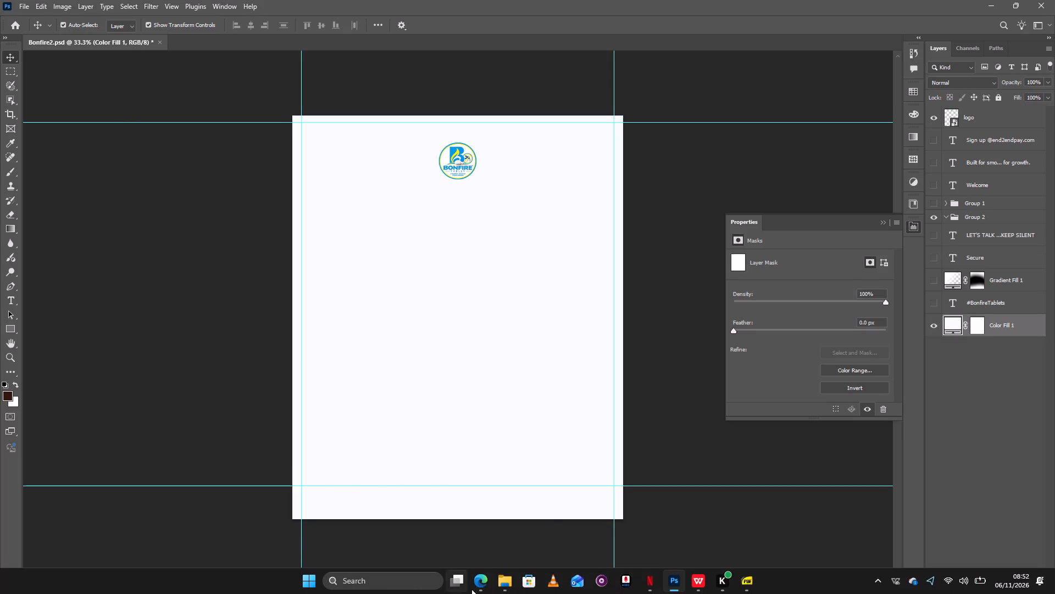
left_click(509, 582)
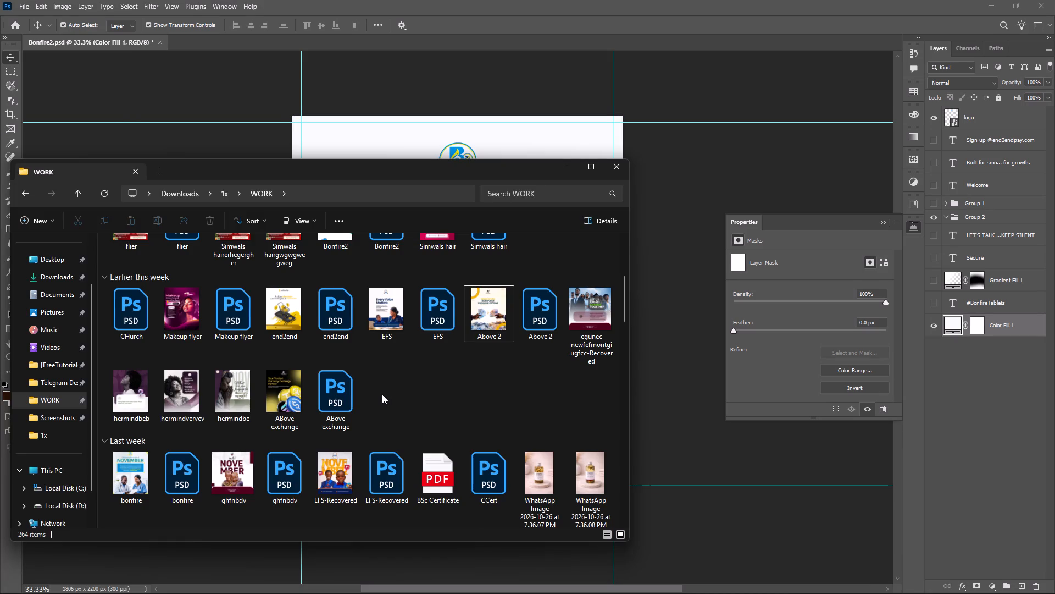
scroll(382, 394, "up", 2)
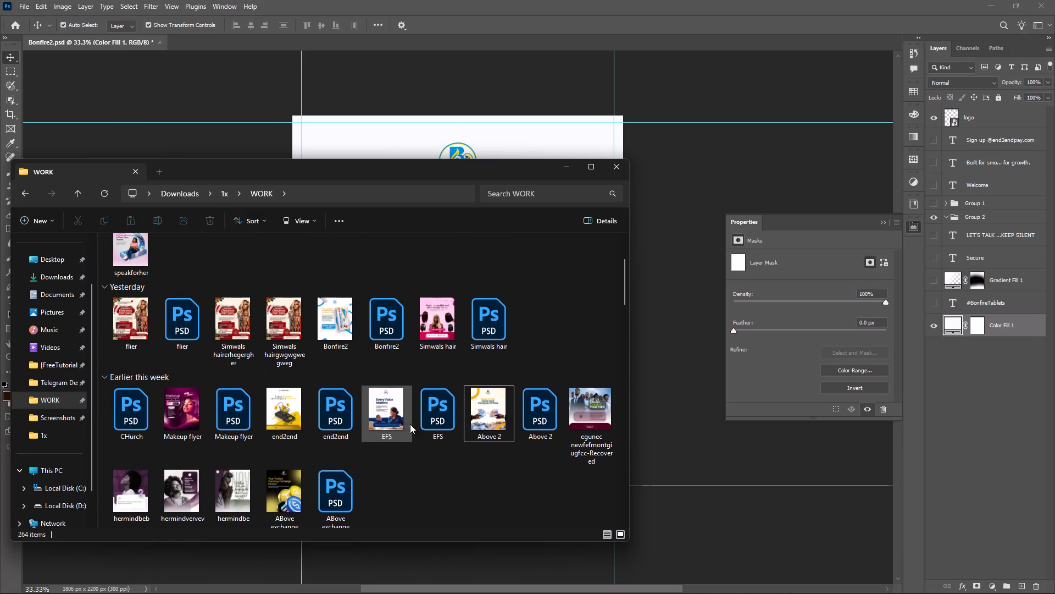
double_click(427, 415)
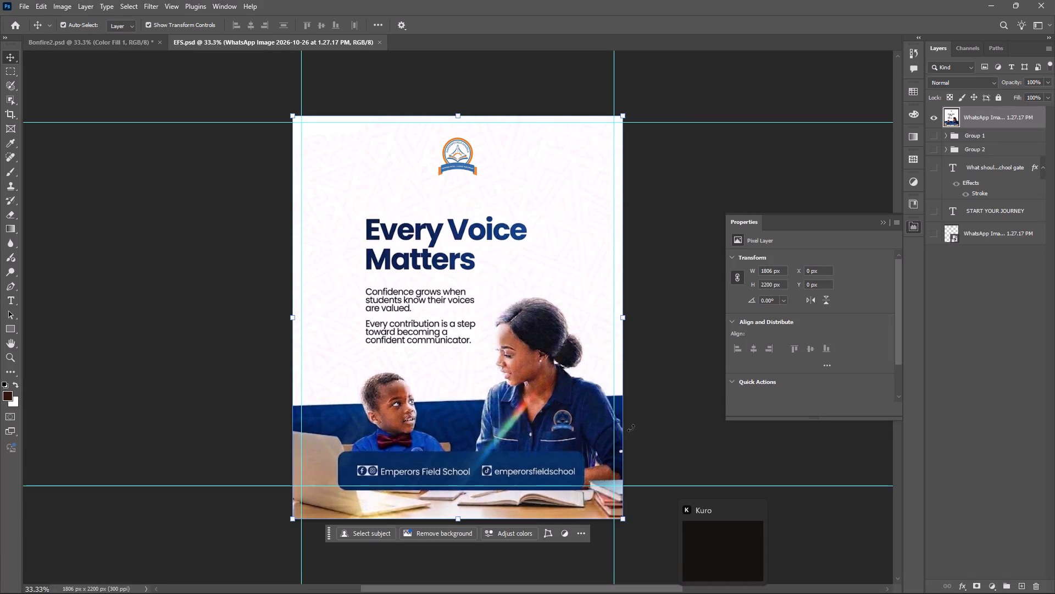
Search Pinterest in the browser for "kids school social media design" and open the orange Maio Laranja child pin.
key("alt+Tab")
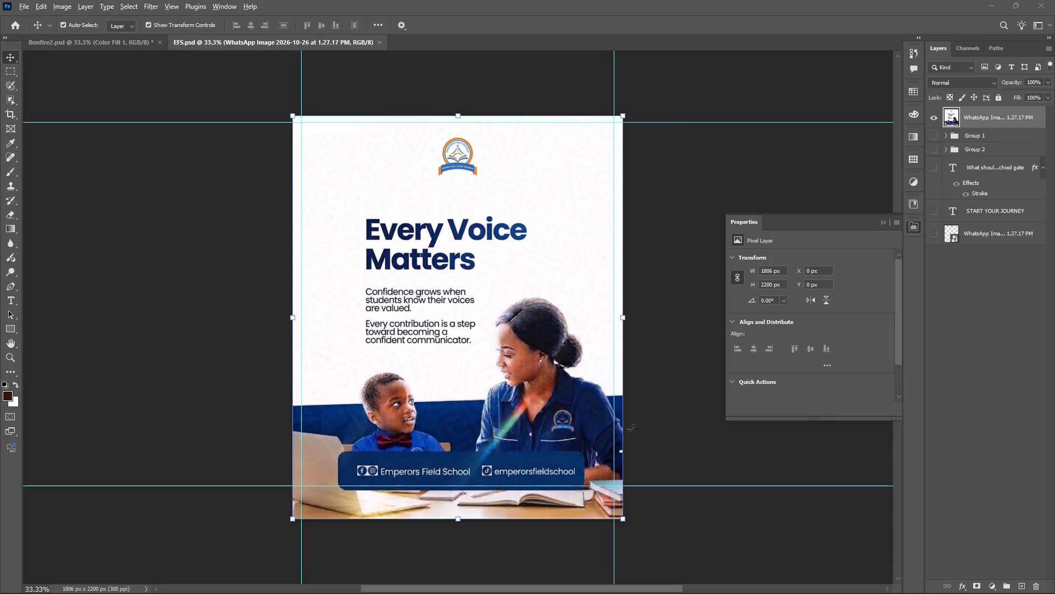
key("alt+Tab")
key("alt+Tab")
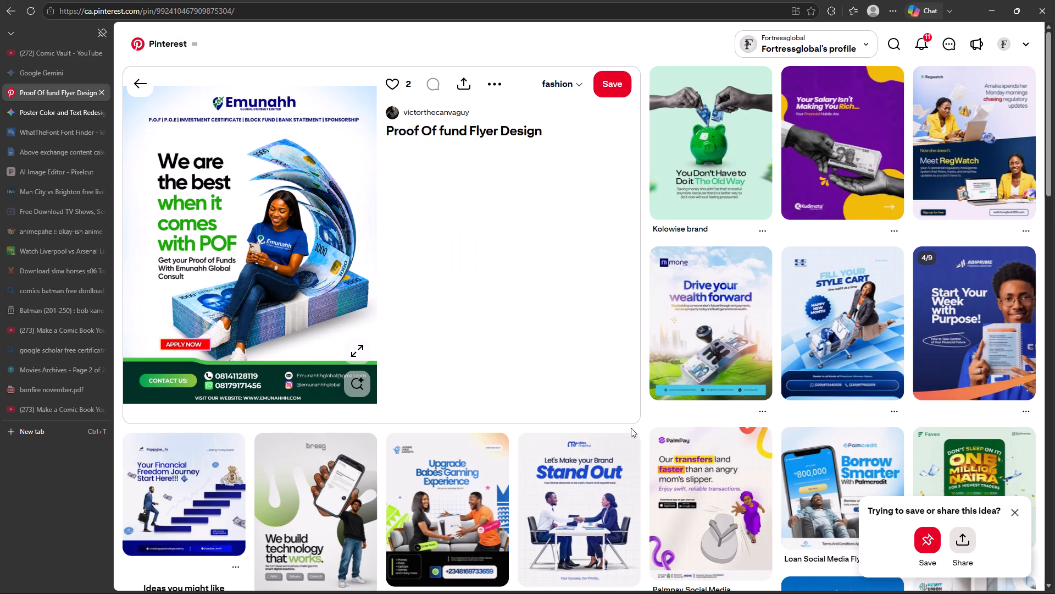
left_click(890, 43)
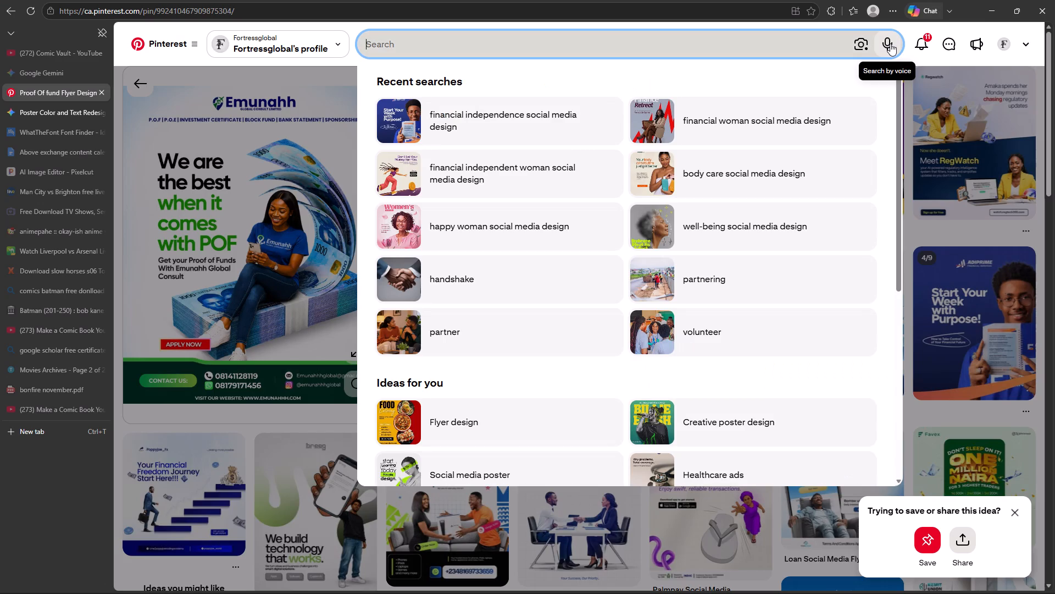
type("kids school social media design")
key("Return")
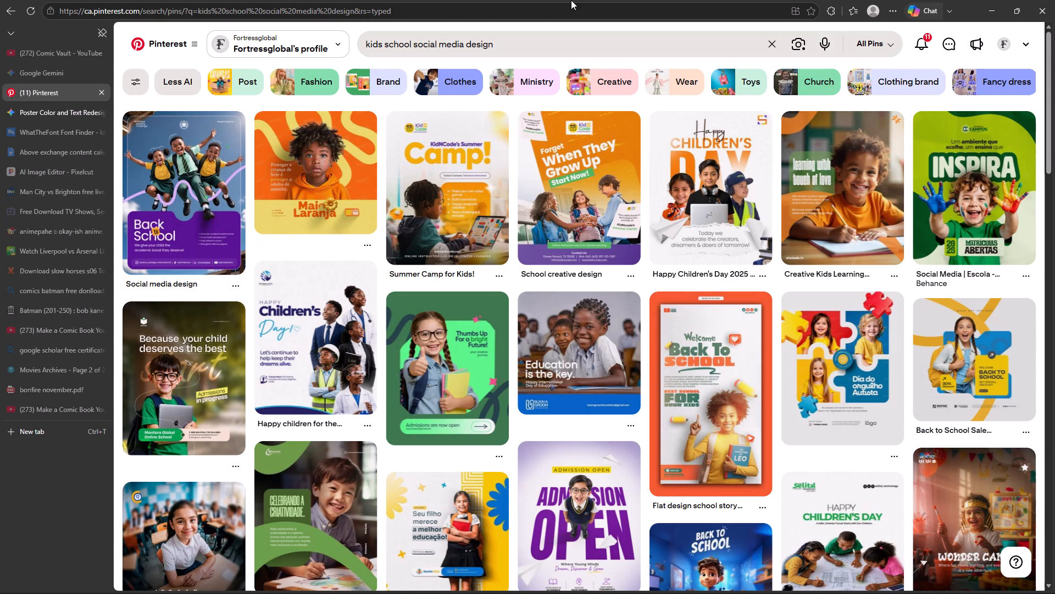
left_click(326, 175)
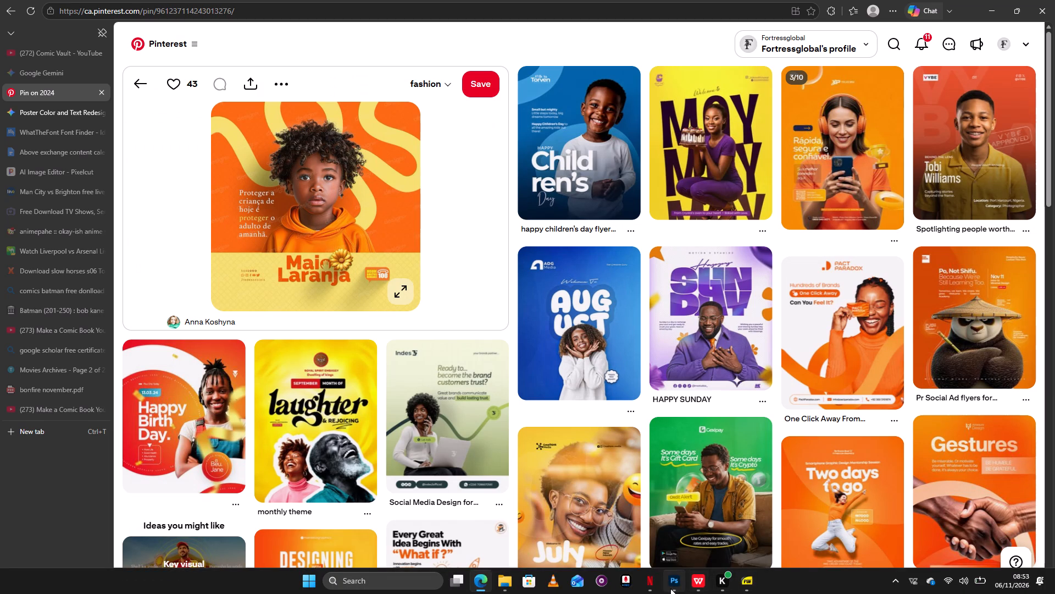
Open the exported speakforher.png from the WORK folder to check the finished flyer, and close the preview.
left_click(501, 587)
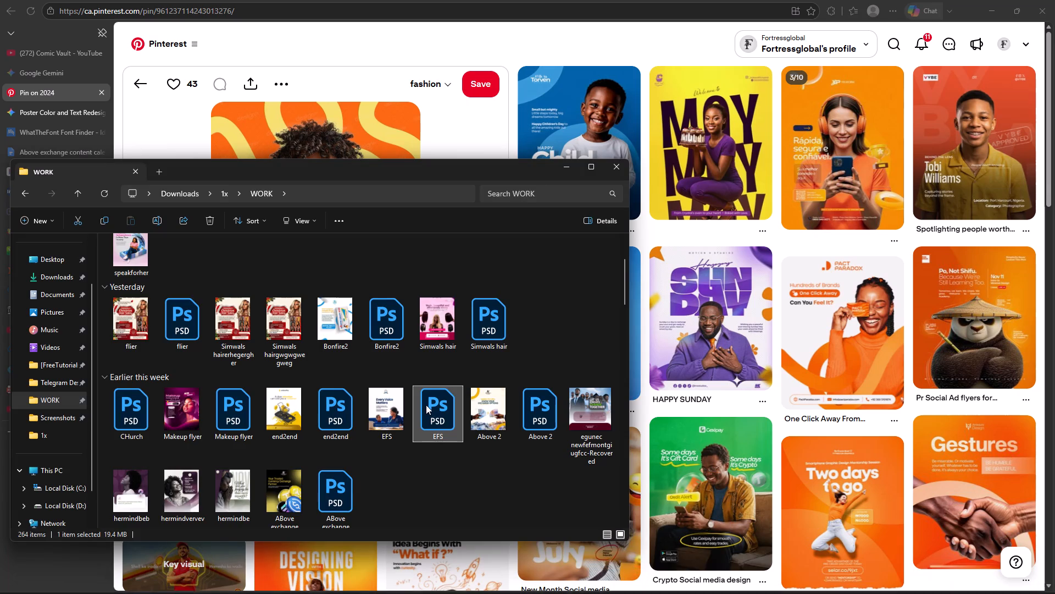
left_click(443, 472)
scroll(509, 344, "up", 2)
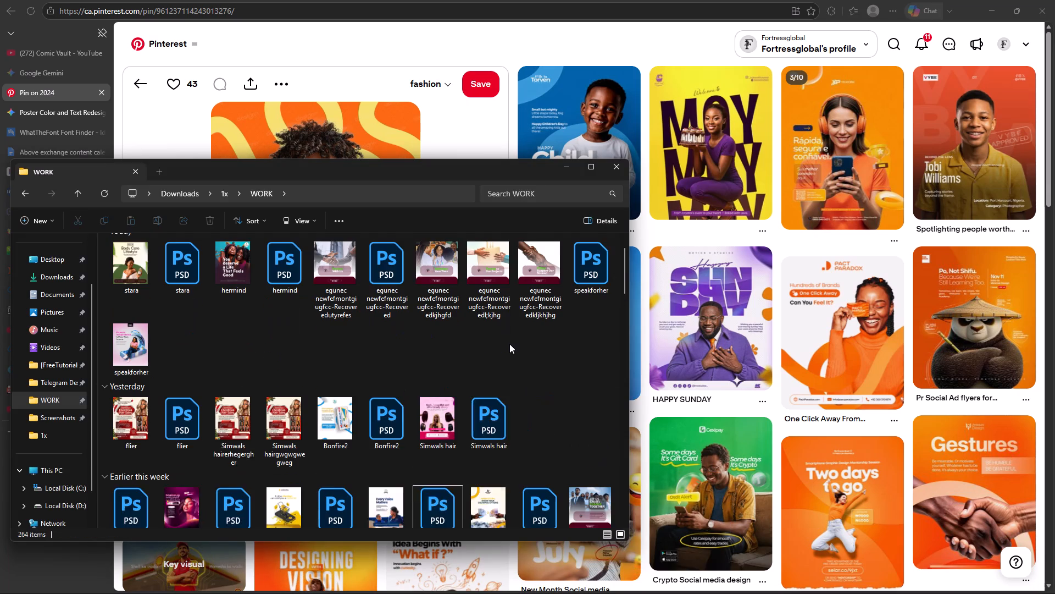
scroll(509, 344, "up", 2)
double_click(134, 365)
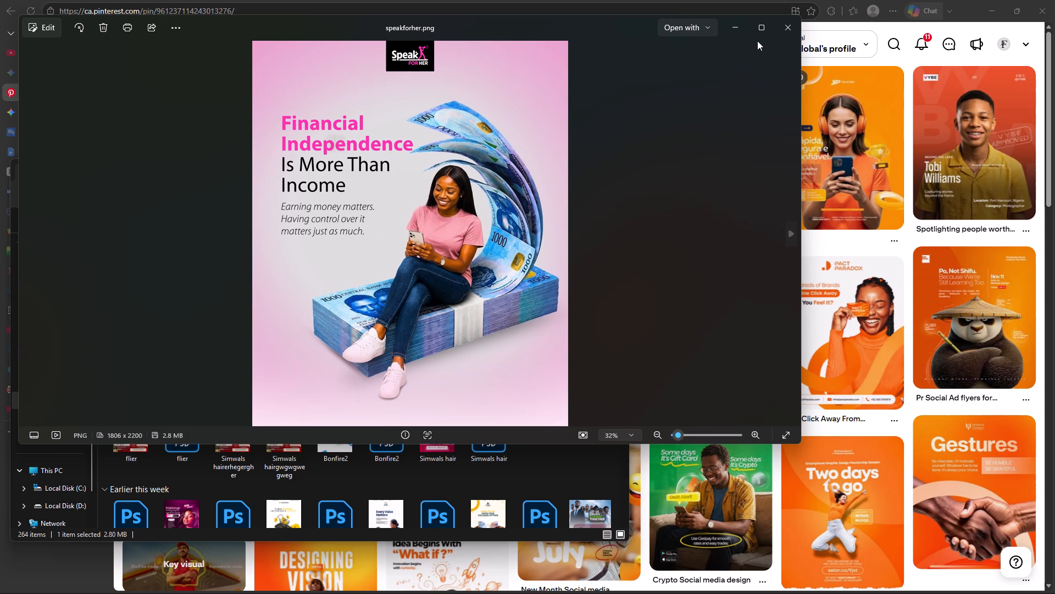
left_click(783, 26)
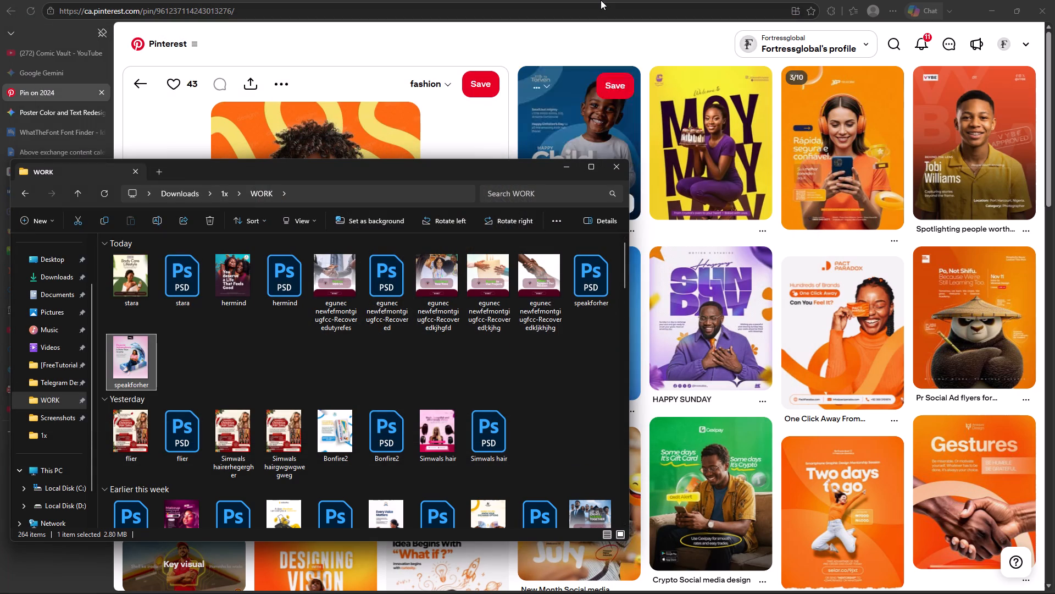
Return to Pinterest in the browser and look through the pins related to the orange Maio Laranja child design for flyer layout ideas.
left_click(601, 0)
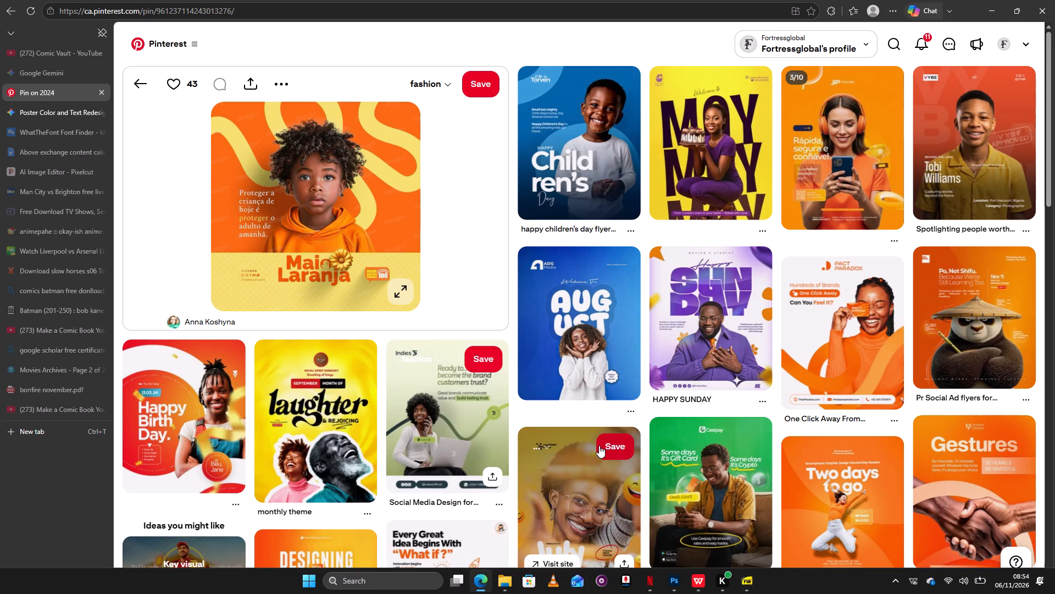
left_click(641, 418)
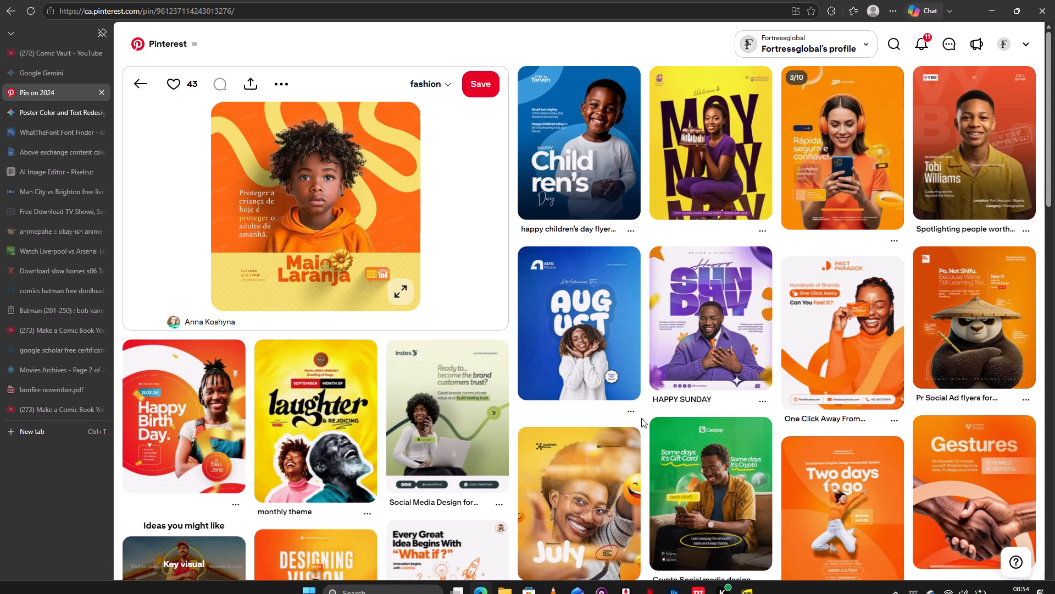
scroll(641, 418, "down", 4)
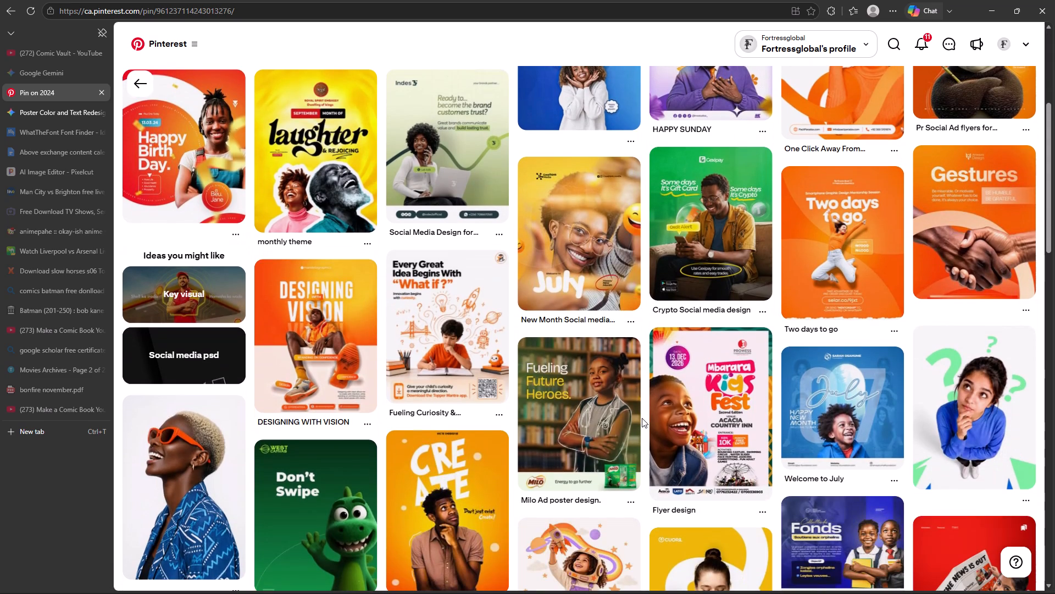
scroll(642, 418, "down", 2)
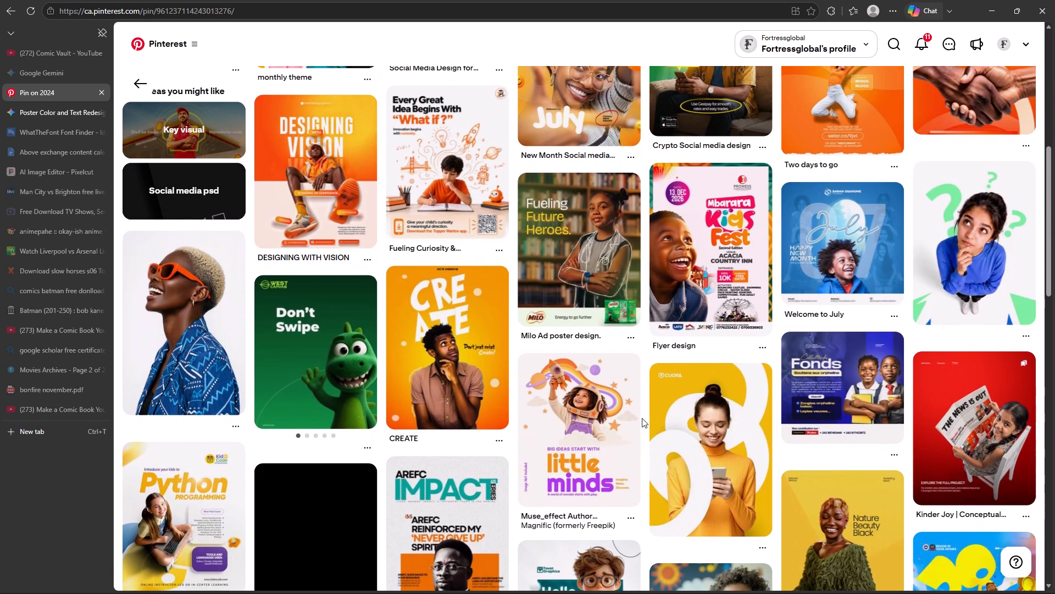
scroll(642, 418, "down", 1)
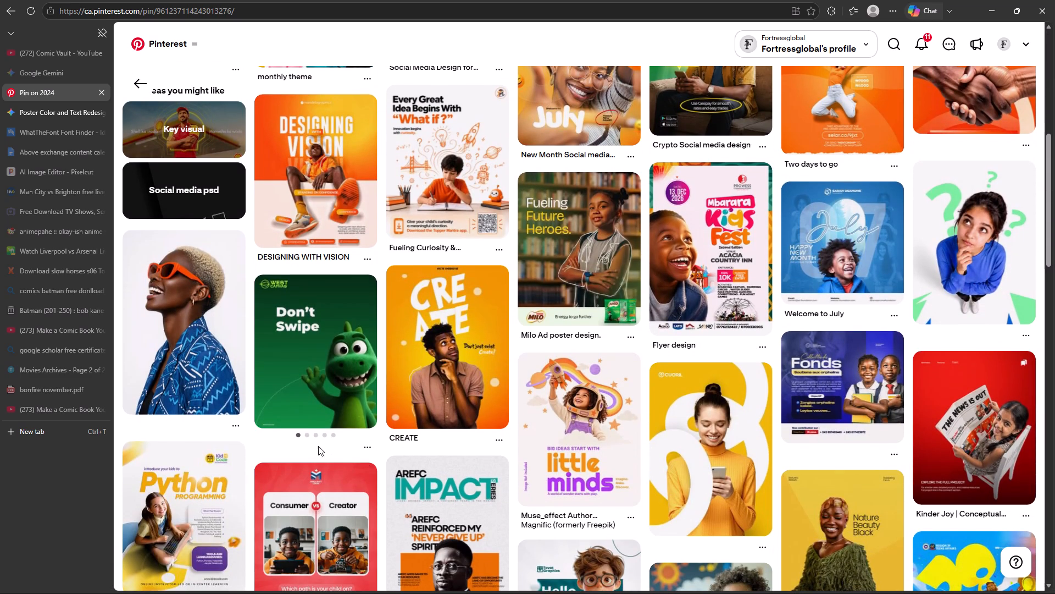
View the remaining slides of the green dinosaur "Don't Swipe" carousel pin, and look over the designs around the Maio Laranja pin again.
left_click(308, 435)
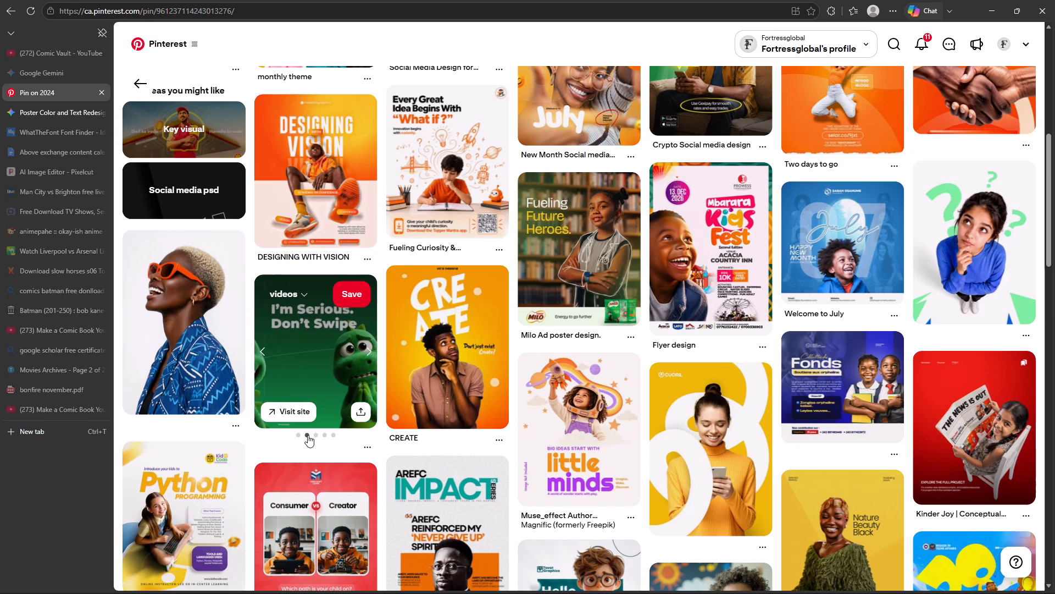
left_click(315, 436)
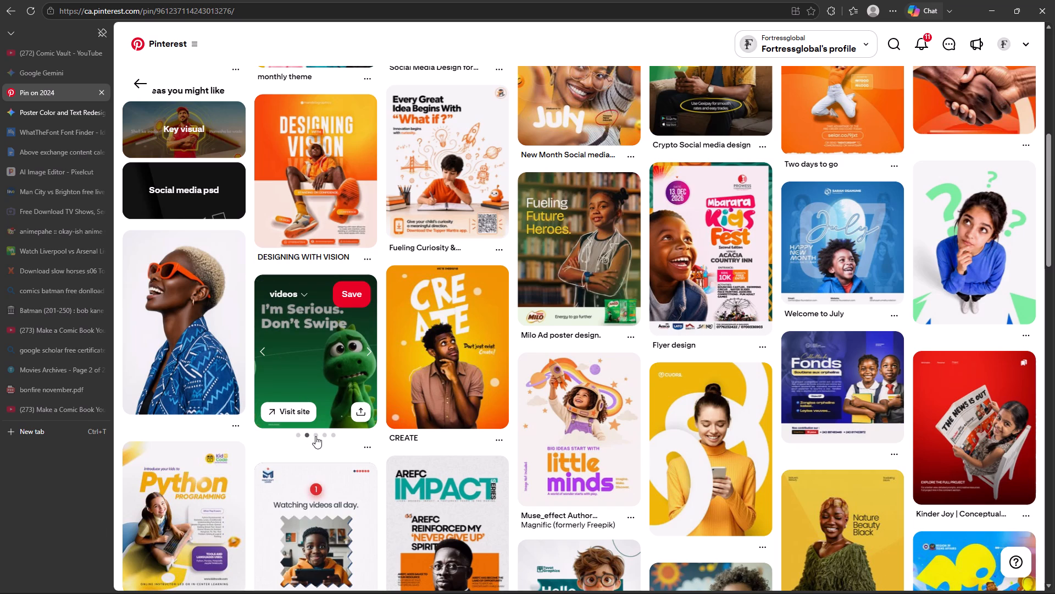
left_click(322, 436)
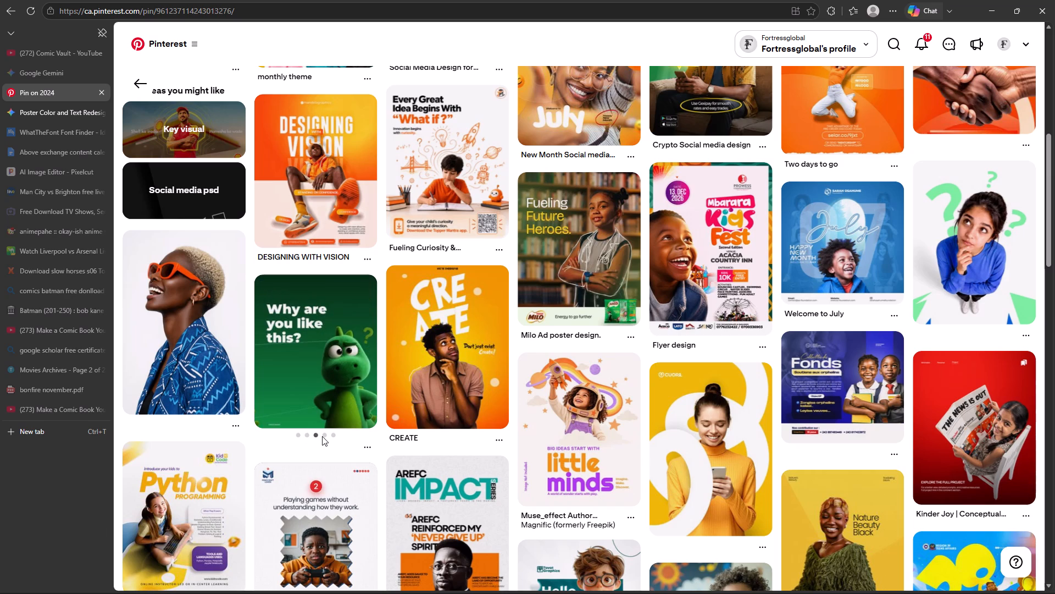
left_click(321, 433)
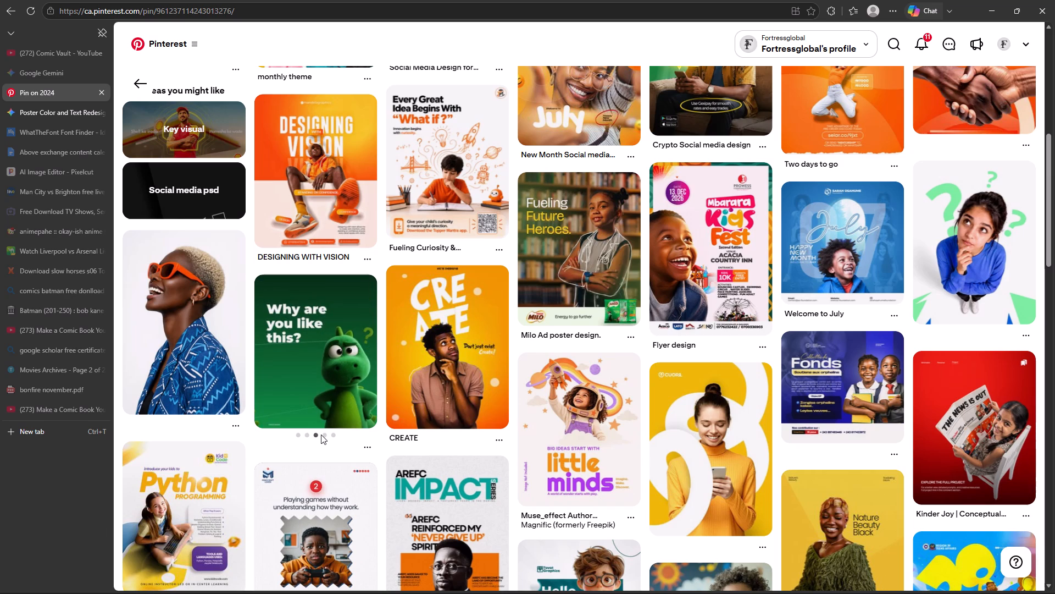
left_click(323, 435)
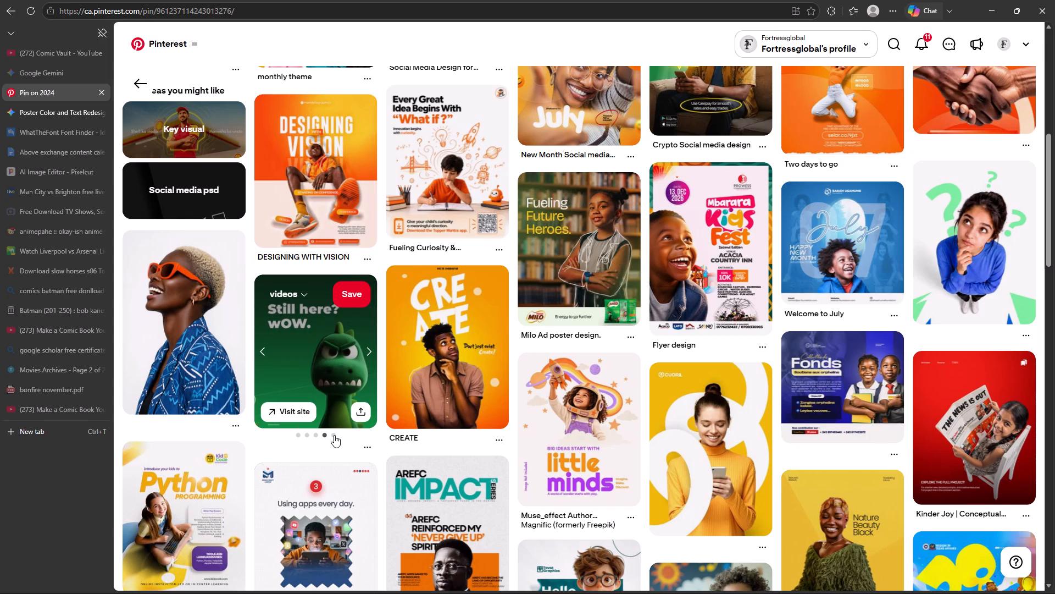
left_click(333, 435)
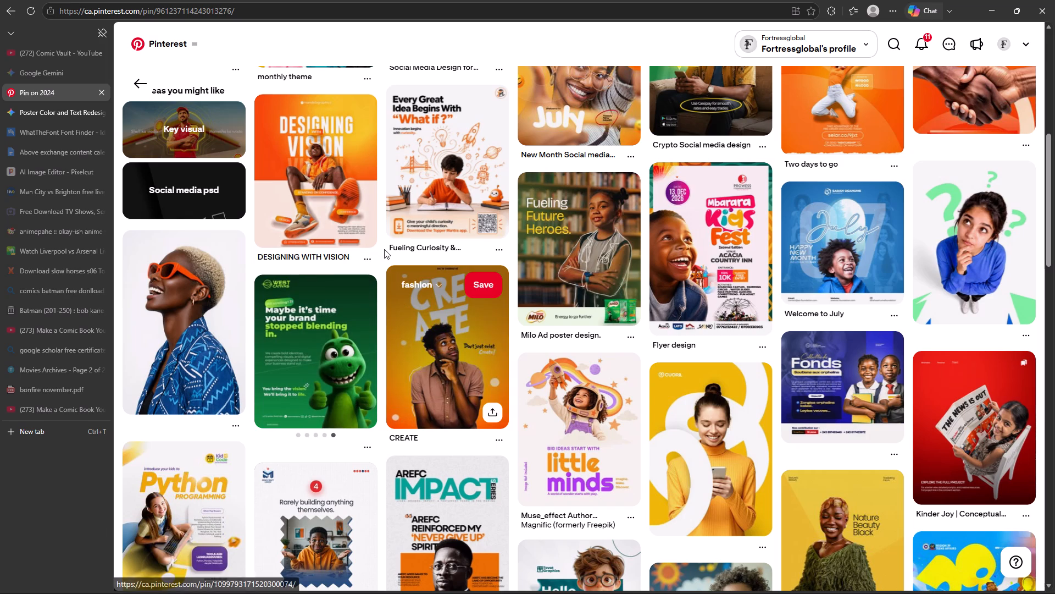
scroll(379, 245, "up", 8)
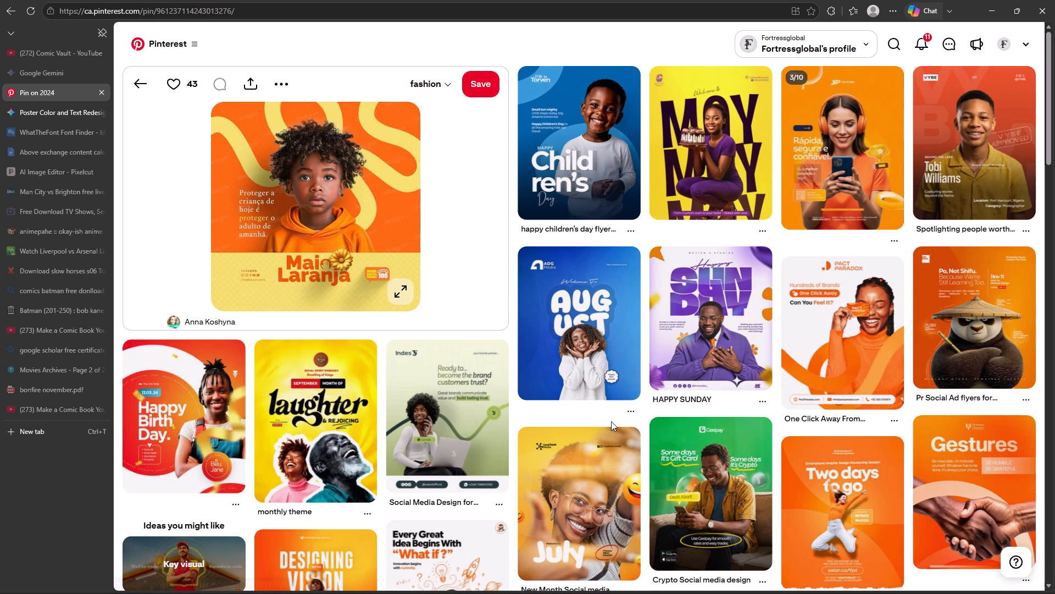
scroll(611, 421, "down", 1)
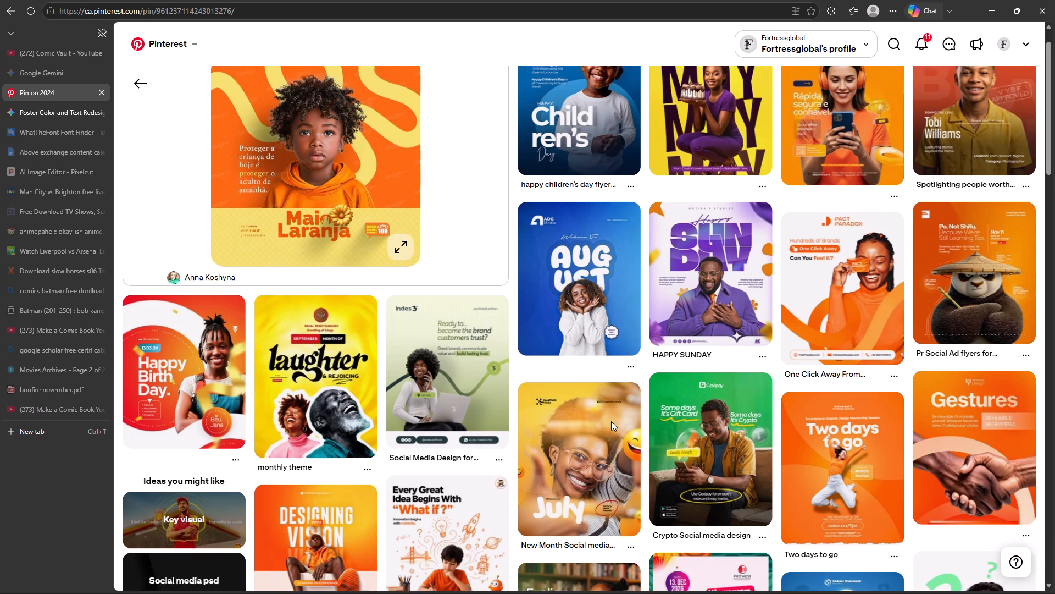
scroll(611, 421, "down", 1)
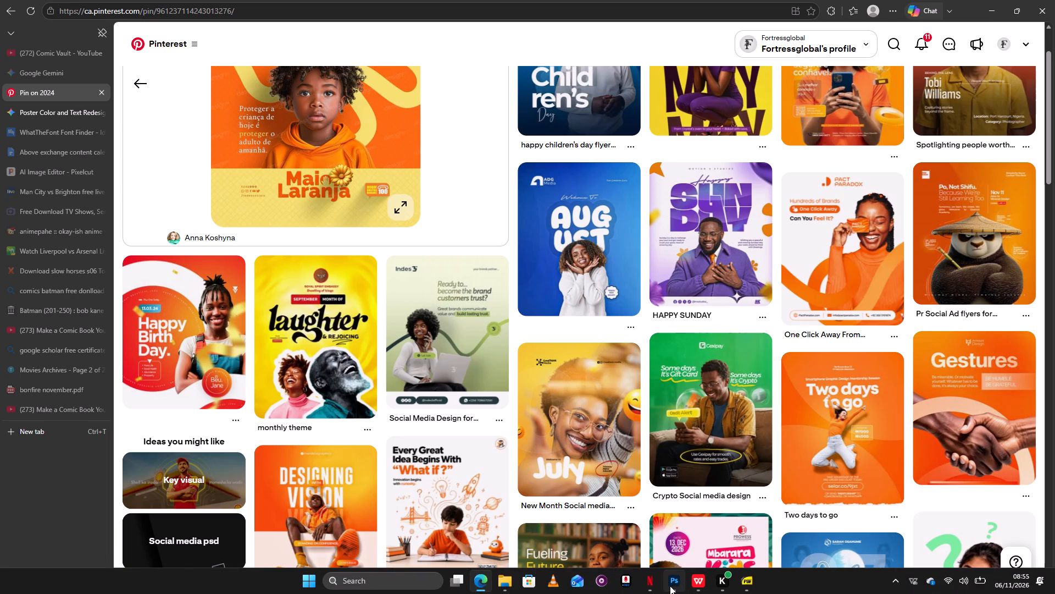
Switch to EFS.psd in Photoshop and bring up the WORK folder in File Explorer to look through its recent design files.
left_click(669, 586)
left_click(497, 588)
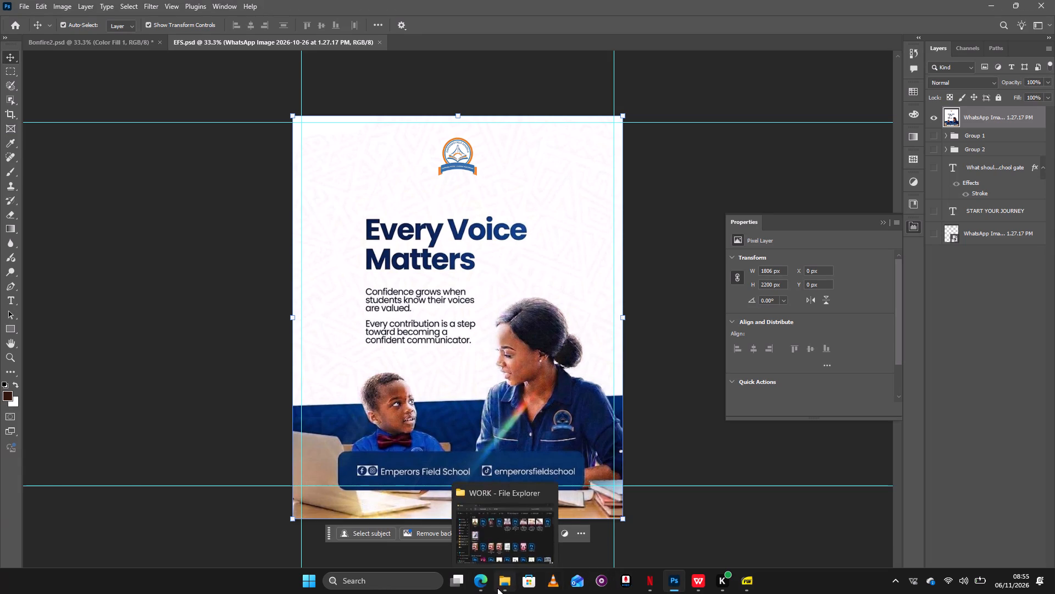
scroll(563, 346, "up", 5)
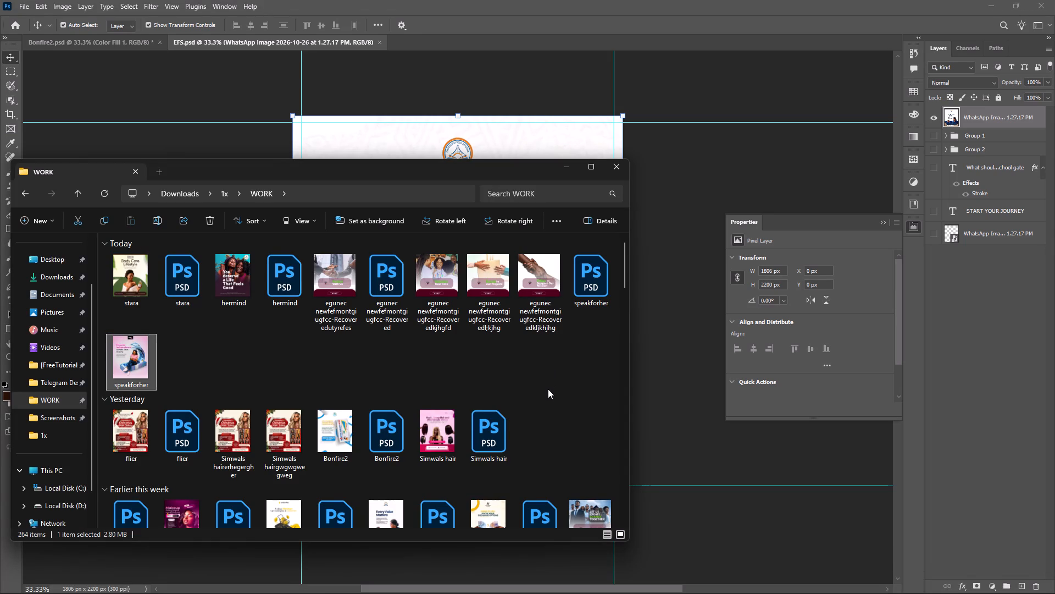
scroll(548, 389, "down", 1)
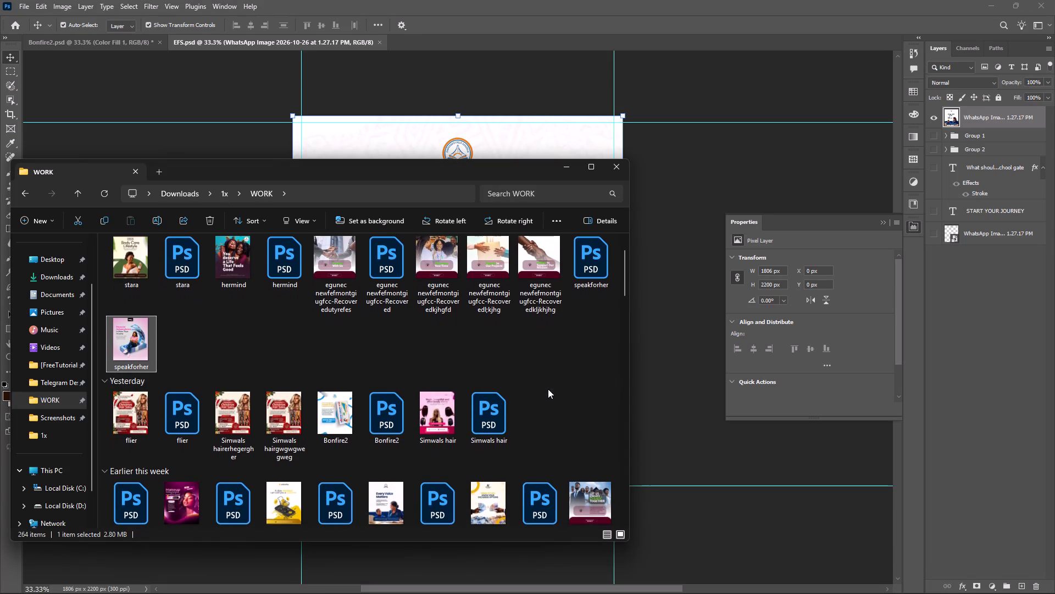